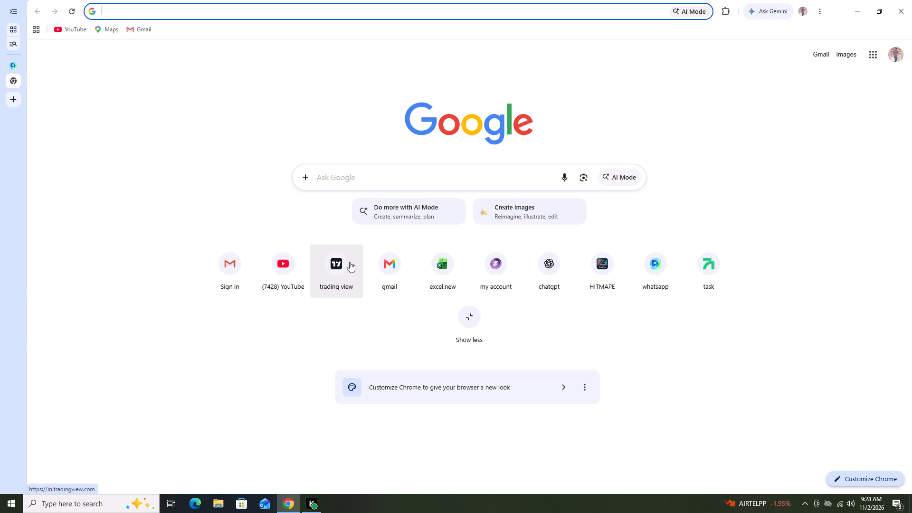
Open TradingView and launch the chart for BTCUSD (Bitcoin / U.S. Dollar) from the symbol search.
double_click(345, 262)
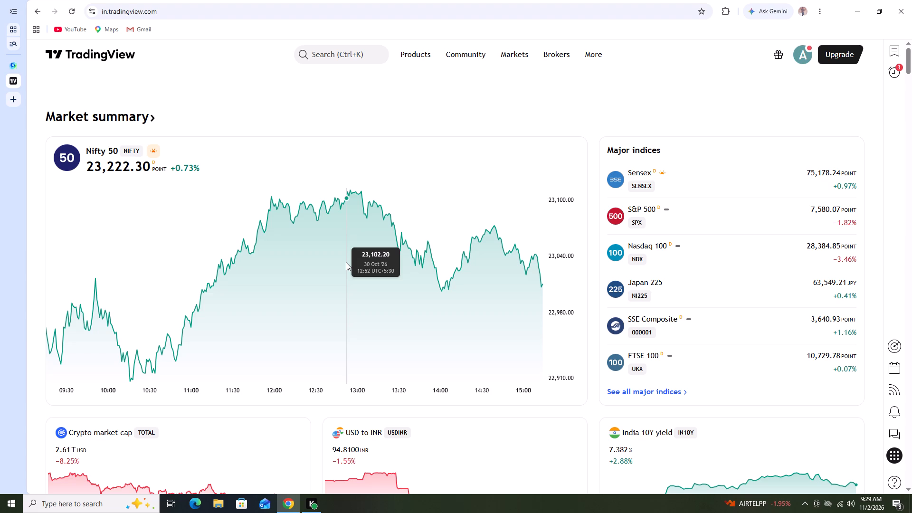
left_click(330, 52)
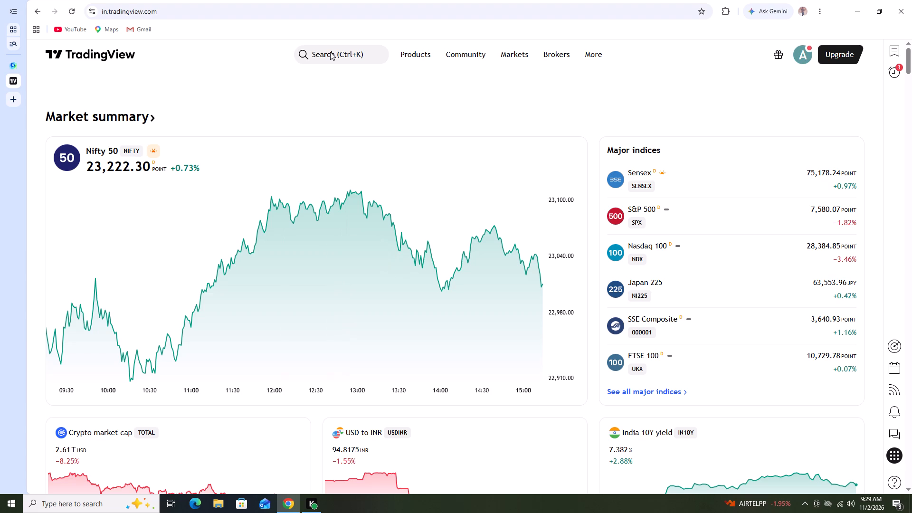
left_click(330, 52)
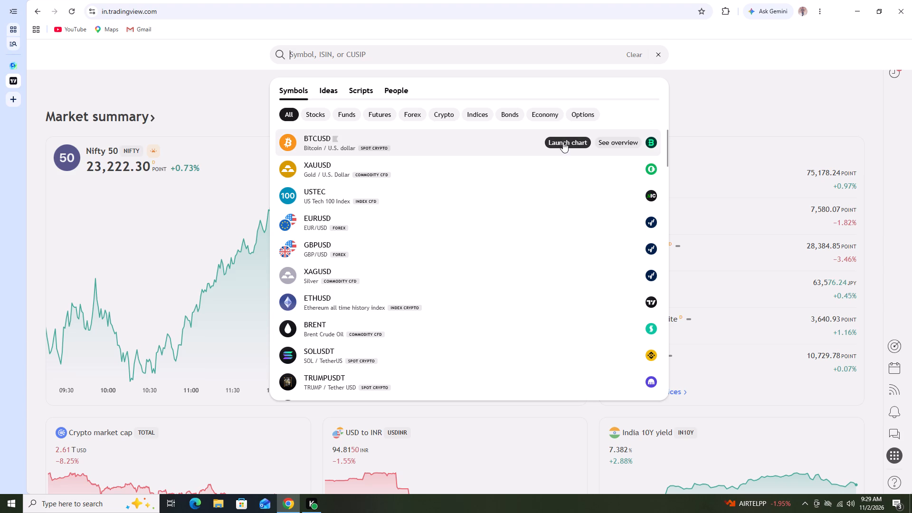
left_click(563, 142)
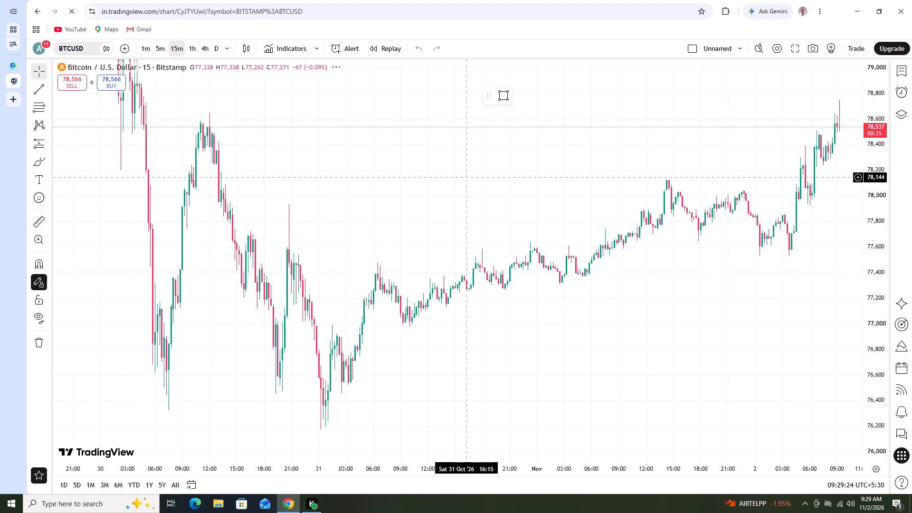
Change the chart's symbol to XAUUSD (Gold Spot / U.S. Dollar).
scroll(506, 210, "down", 6)
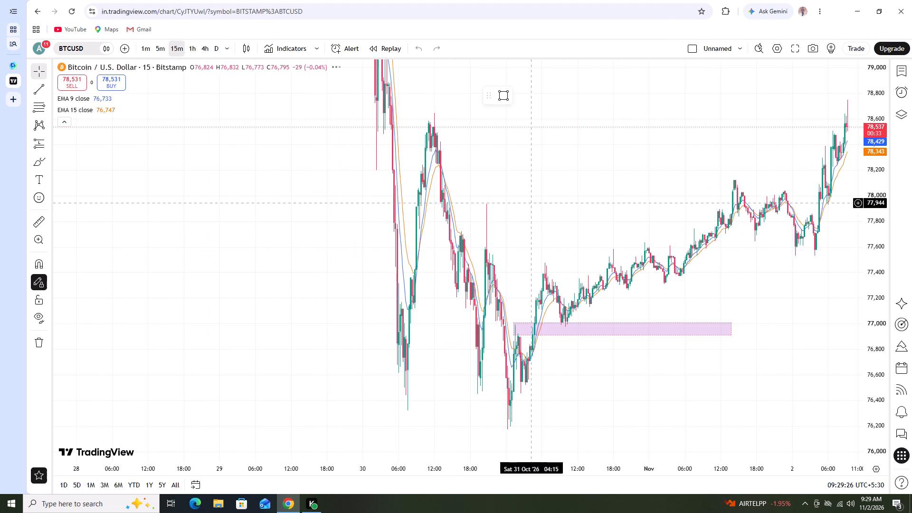
left_click_drag(801, 305, 785, 370)
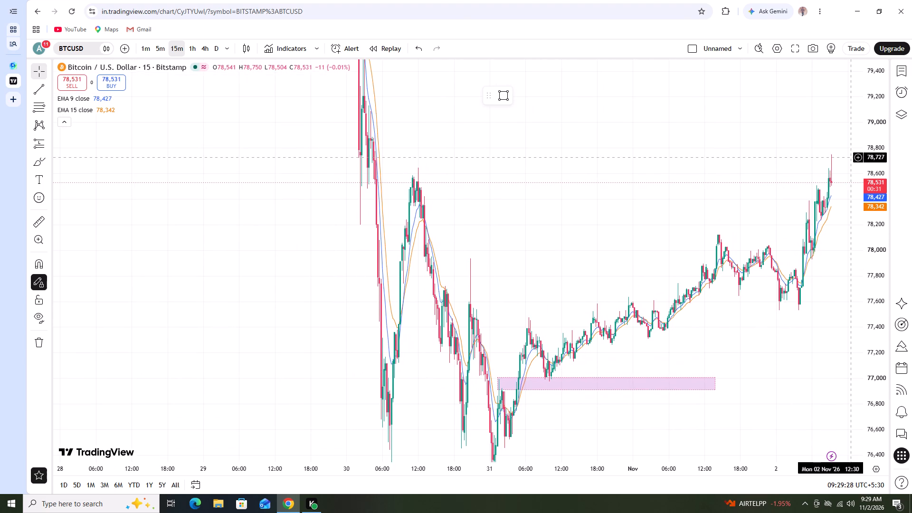
scroll(845, 210, "up", 2)
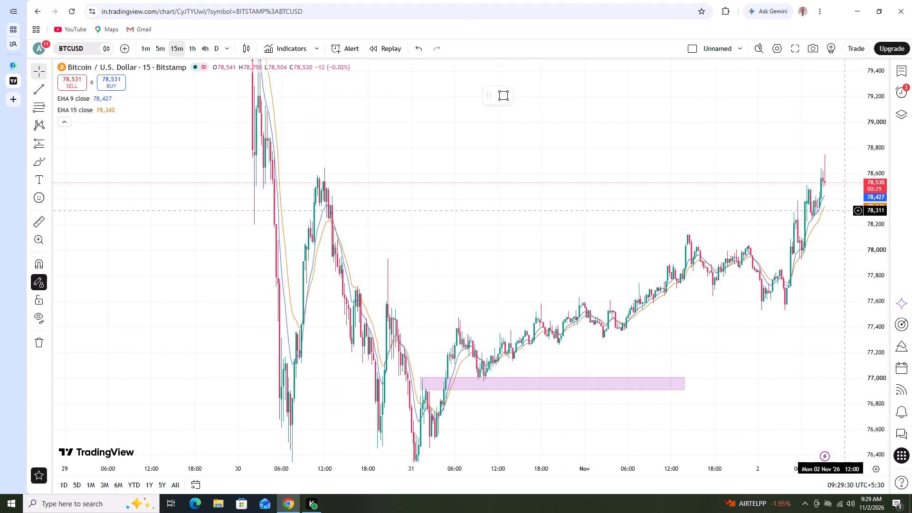
scroll(814, 254, "up", 1)
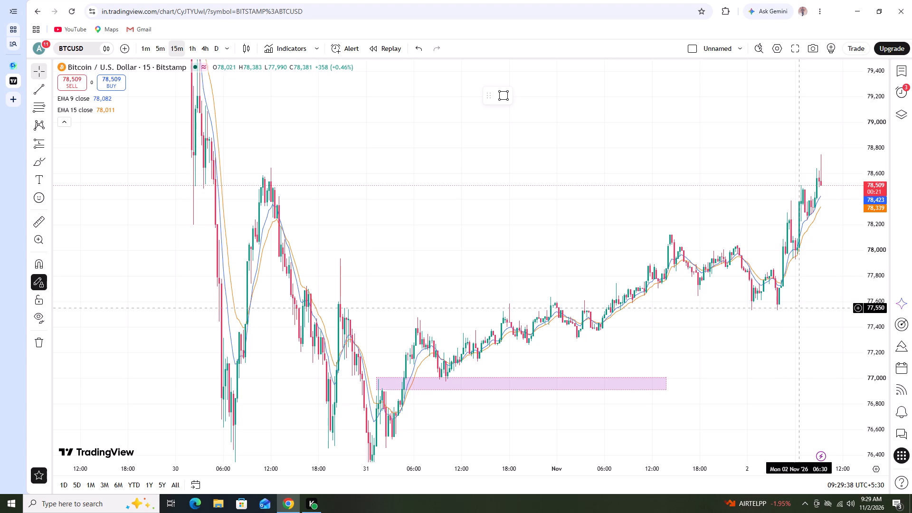
left_click(80, 52)
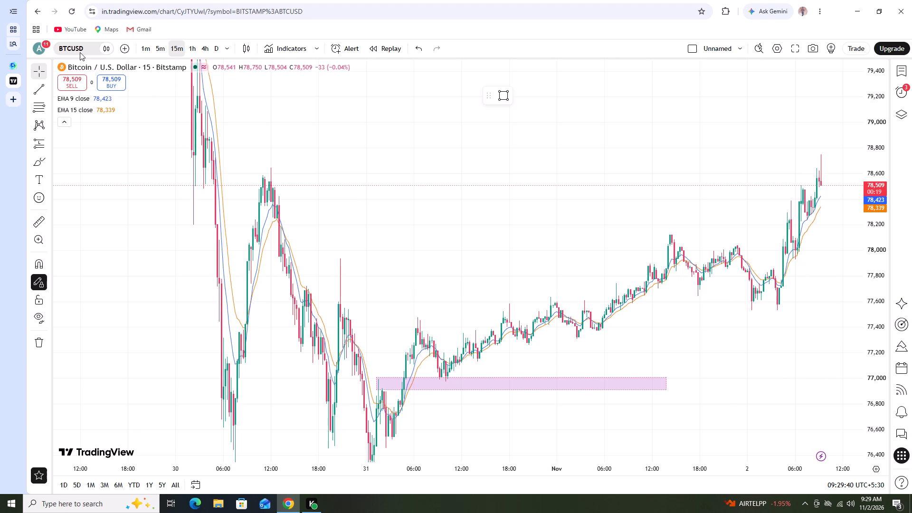
left_click(629, 129)
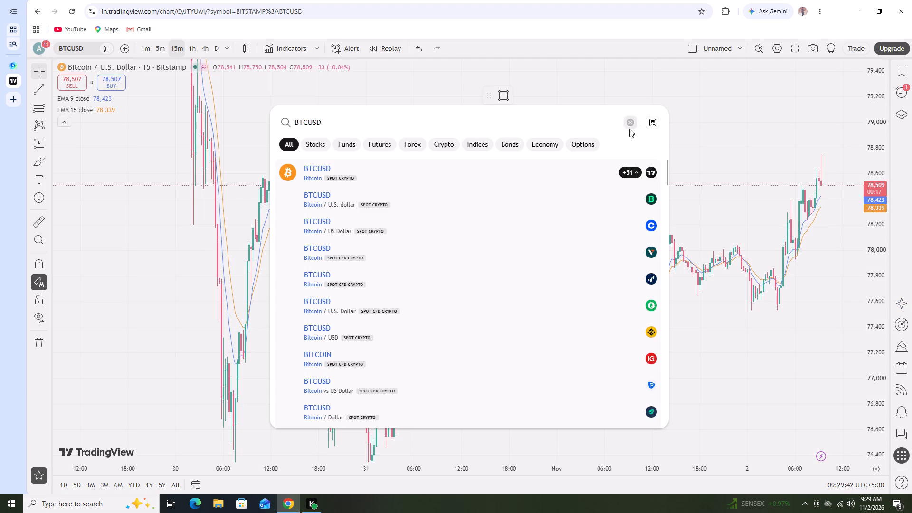
left_click(419, 197)
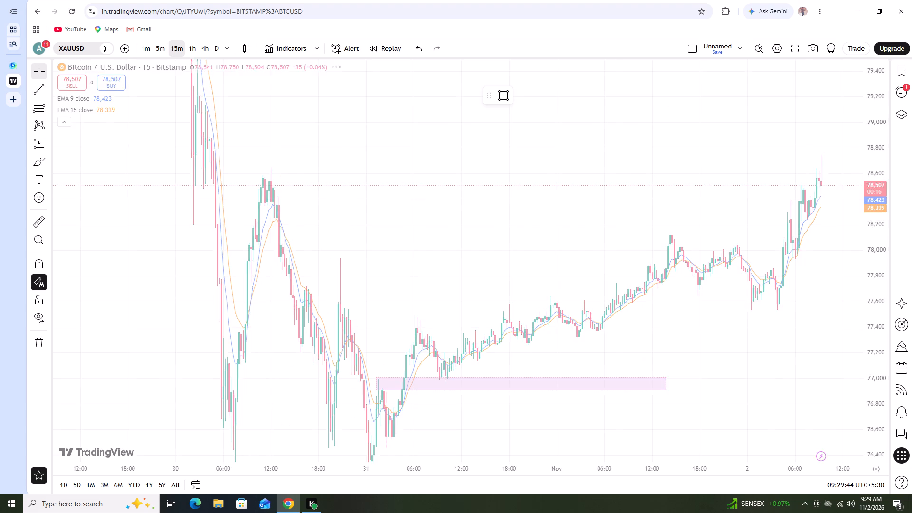
Extend the far end of the narrow descending channel from the 29 Oct high to about 3,965 on 2 Nov, 14:00.
scroll(740, 401, "up", 2)
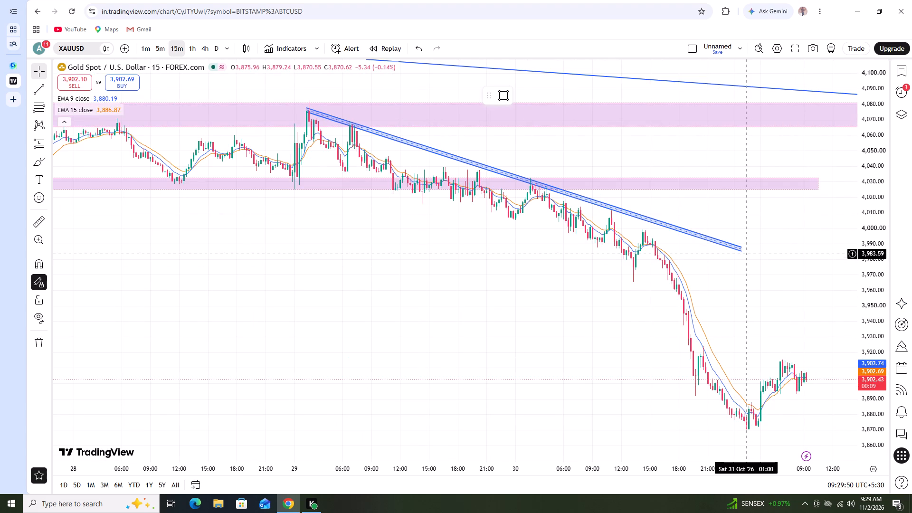
left_click_drag(743, 252, 752, 256)
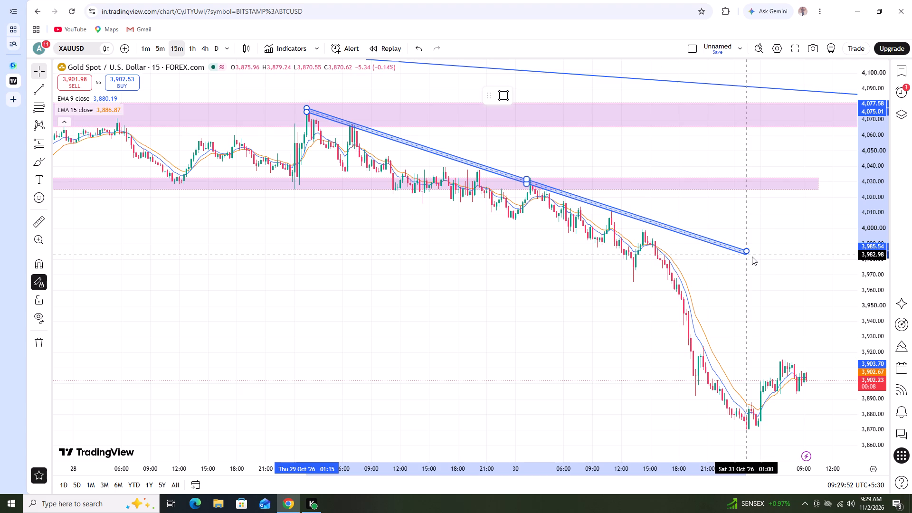
left_click_drag(752, 256, 840, 283)
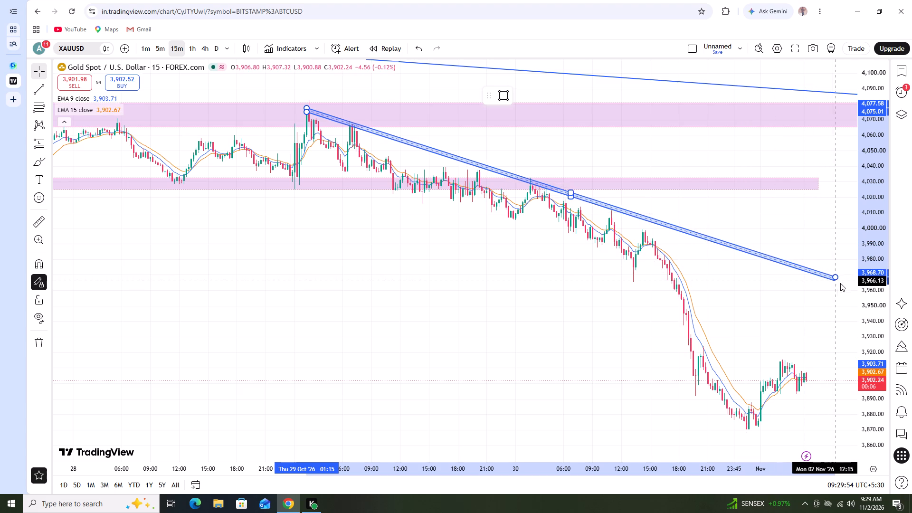
left_click_drag(840, 283, 851, 286)
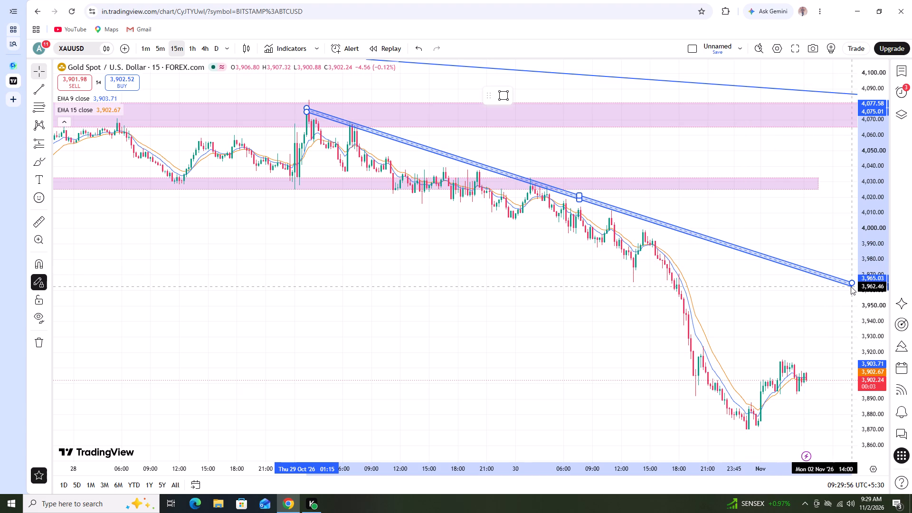
left_click_drag(851, 286, 851, 287)
left_click(851, 287)
right_click(408, 366)
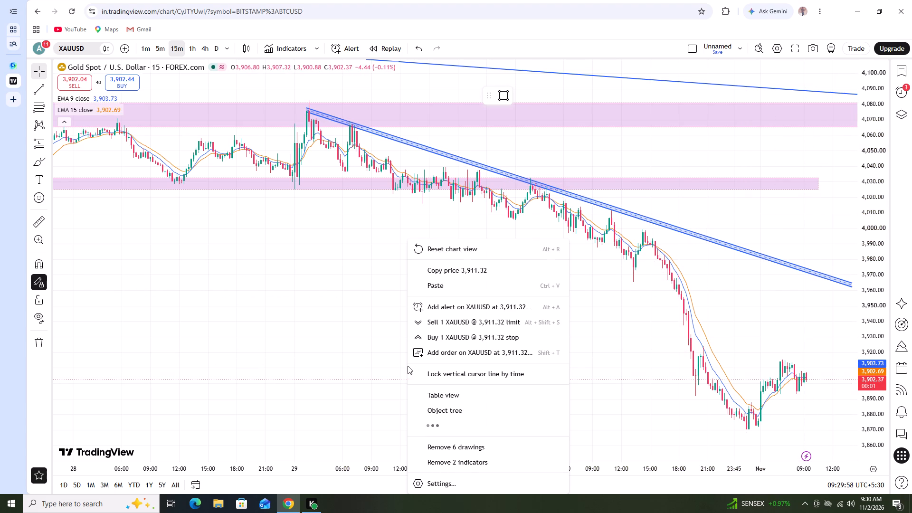
left_click_drag(278, 317, 273, 302)
Step the gold chart down through the daily and 4-hour timeframes to 1-hour, resetting the chart view on the daily.
left_click(215, 49)
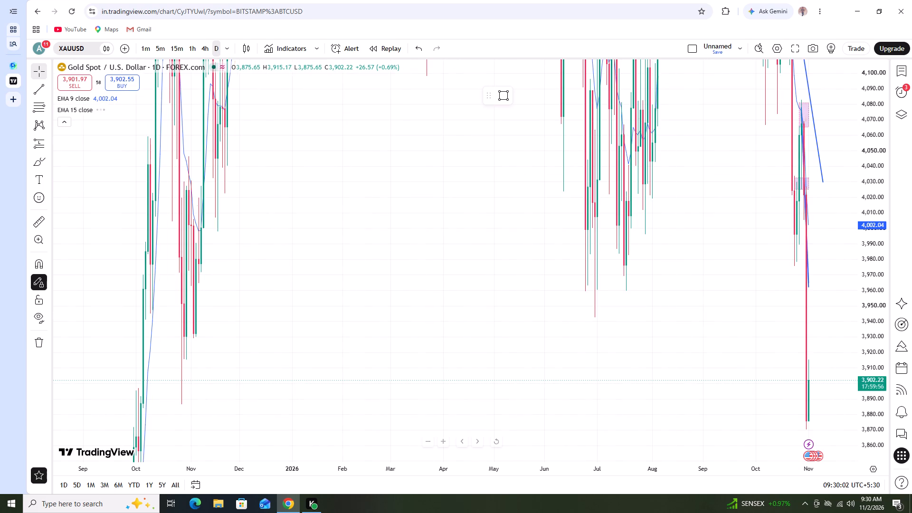
left_click(495, 441)
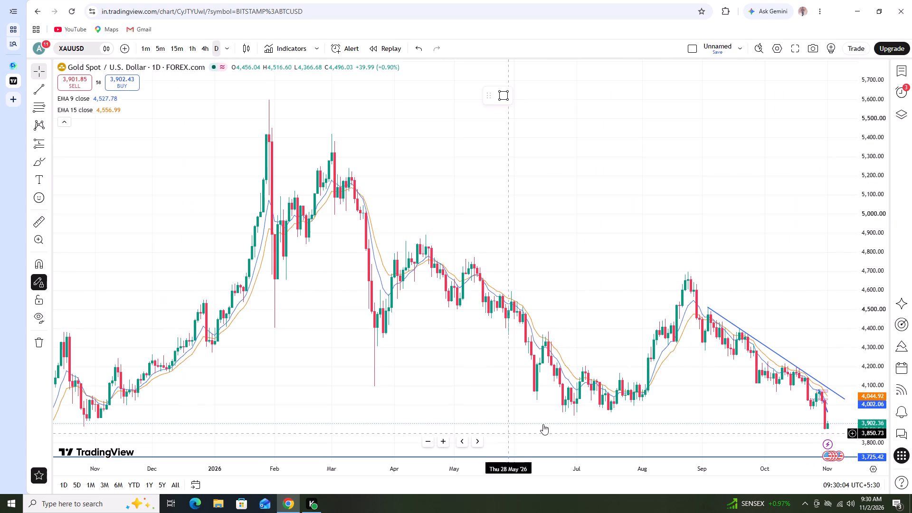
scroll(543, 424, "down", 3)
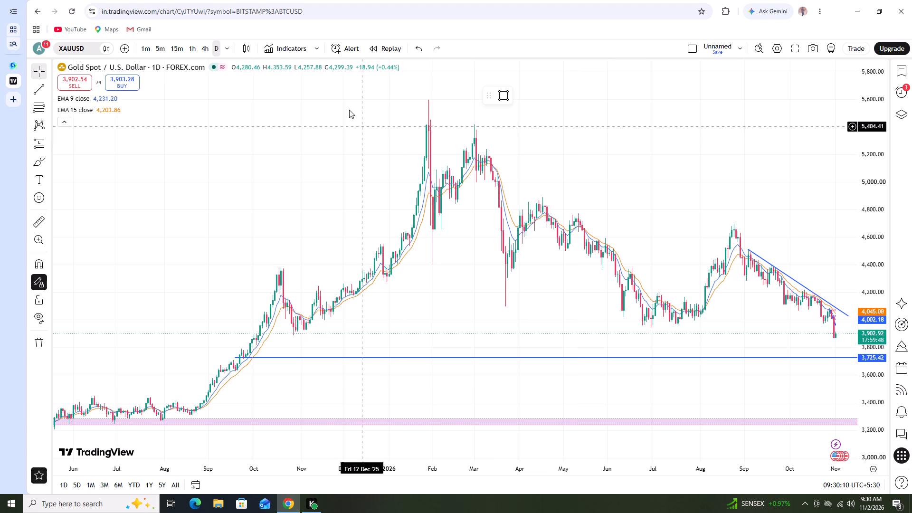
left_click(208, 45)
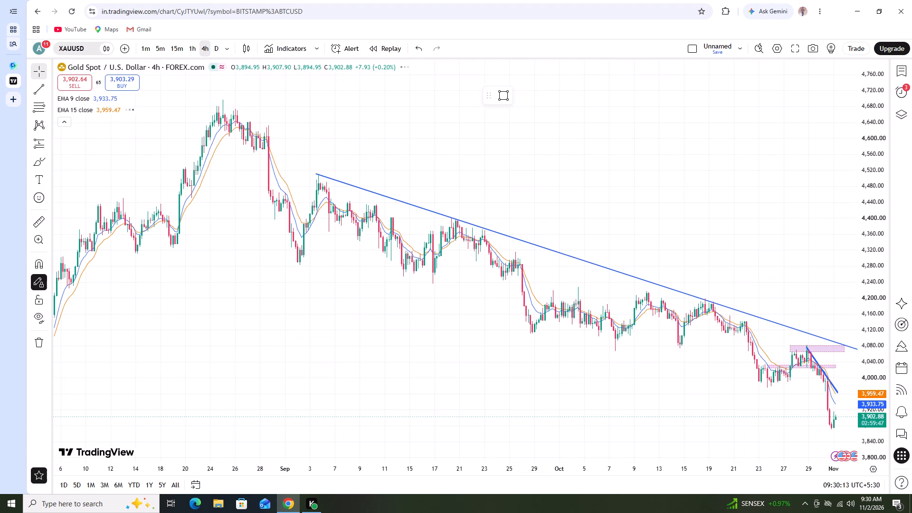
left_click(189, 46)
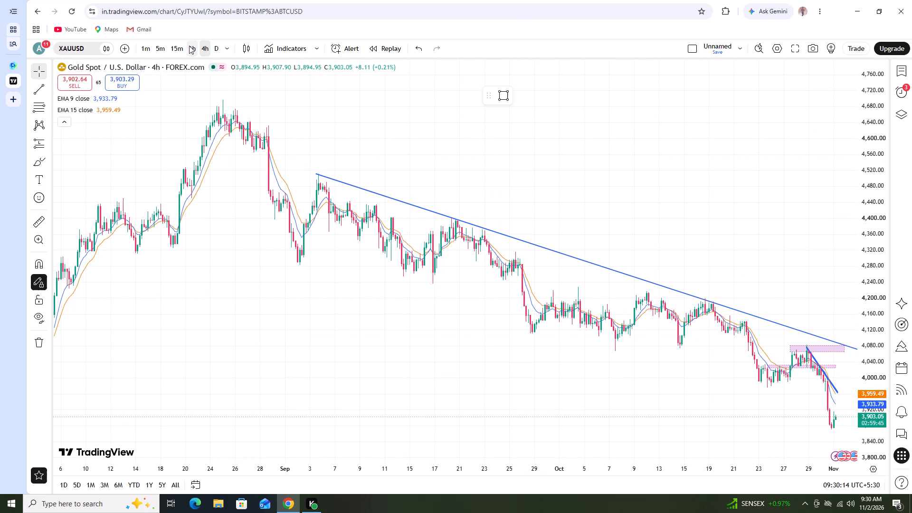
Draw a Fibonacci retracement from the 30 Oct swing high near 3,999.80 to the swing low at about 3,872, extended to 4 Nov.
scroll(867, 254, "up", 2)
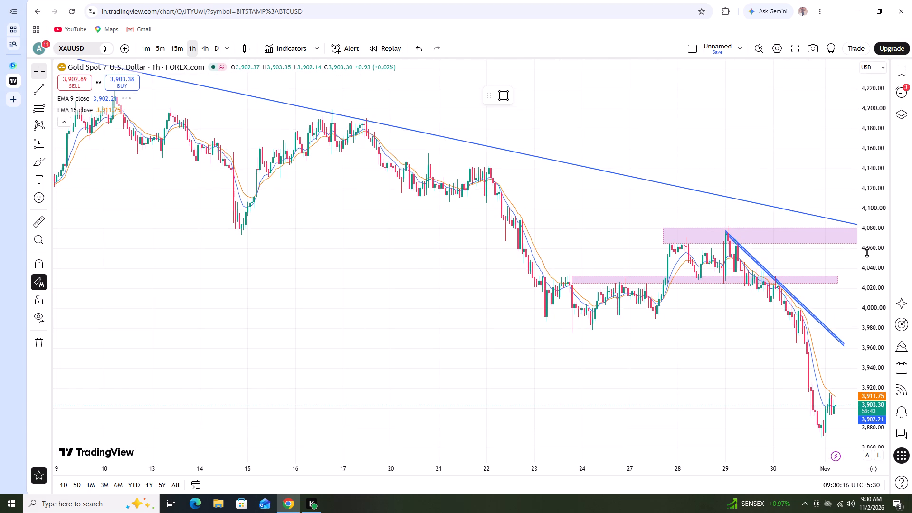
scroll(867, 252, "up", 4)
scroll(741, 330, "down", 2)
scroll(863, 276, "up", 4)
left_click_drag(679, 380, 500, 268)
scroll(618, 347, "up", 2)
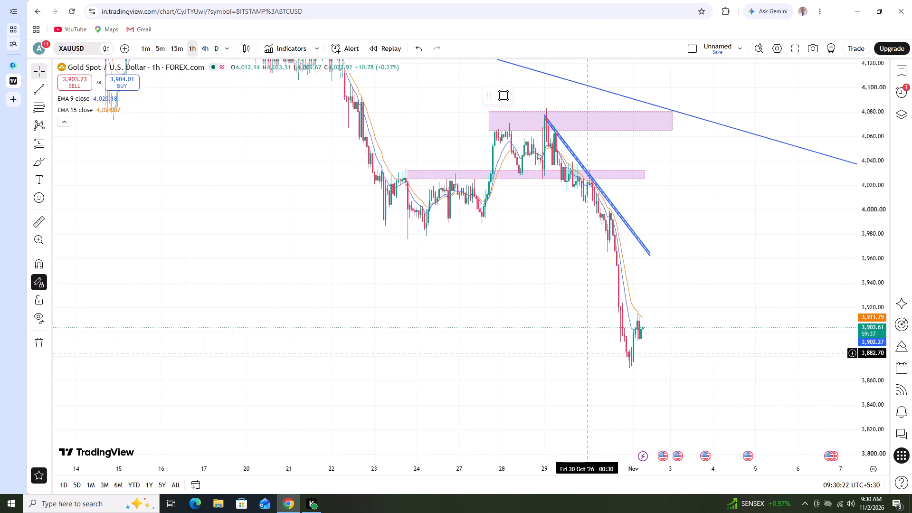
left_click(38, 104)
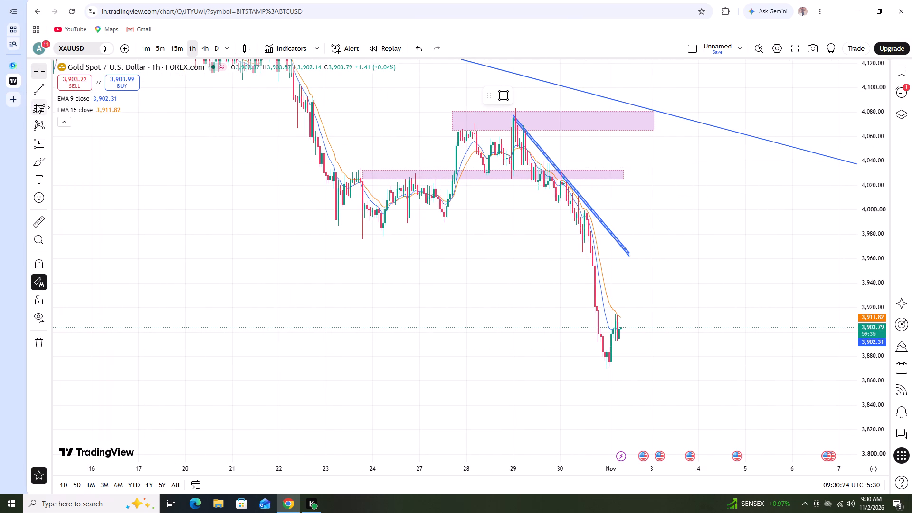
left_click_drag(587, 210, 686, 362)
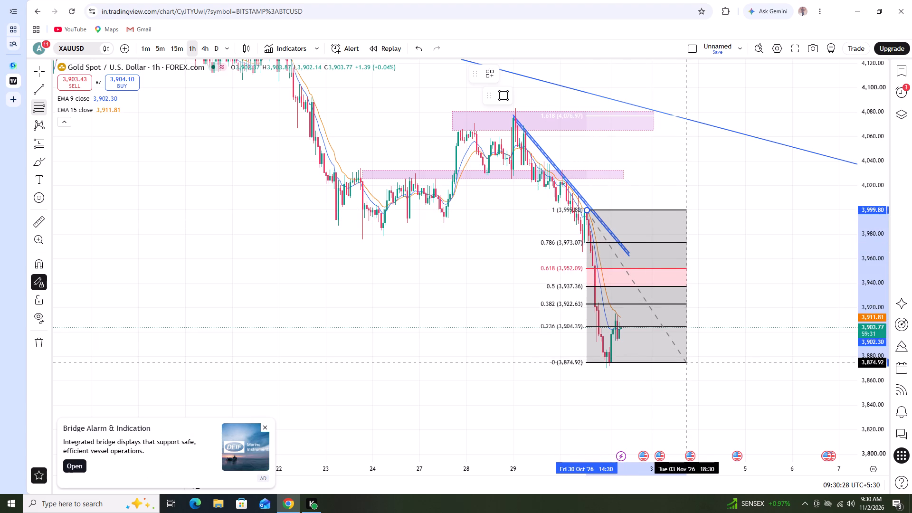
left_click_drag(686, 362, 698, 361)
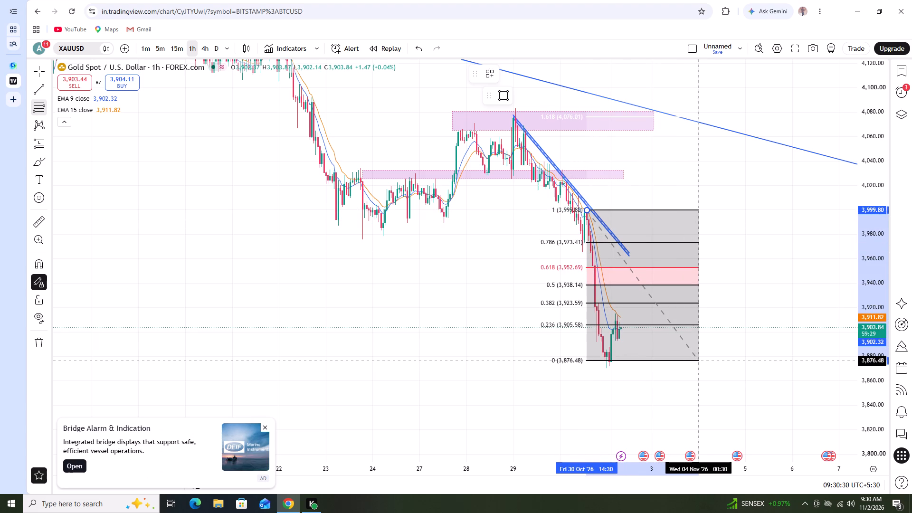
left_click_drag(698, 361, 723, 362)
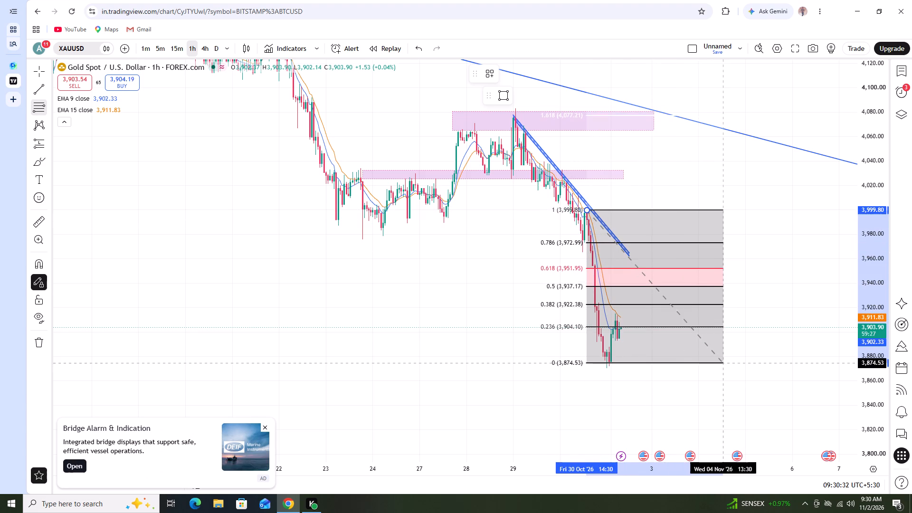
left_click_drag(723, 362, 731, 367)
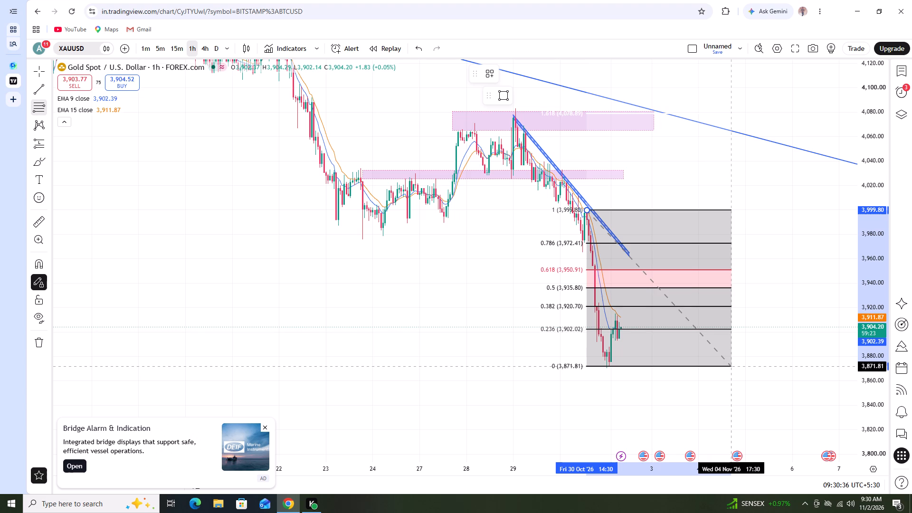
left_click(731, 366)
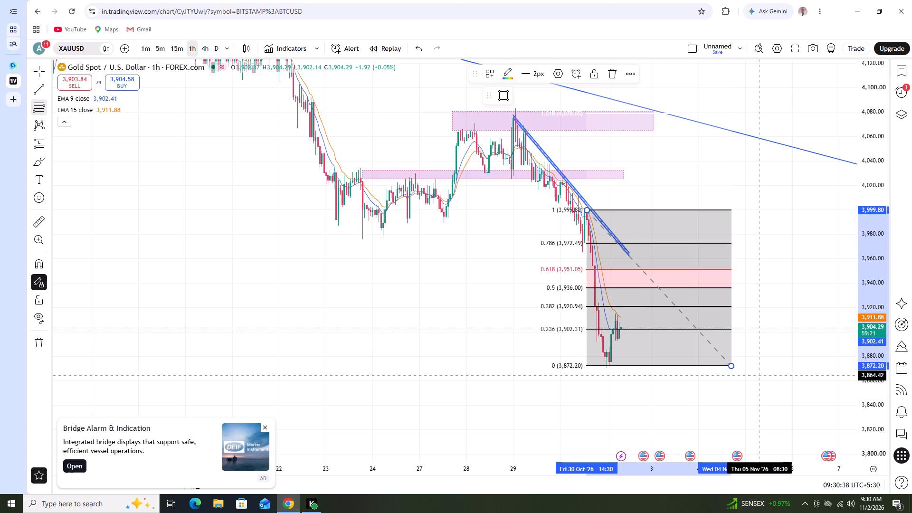
right_click(428, 320)
left_click(384, 307)
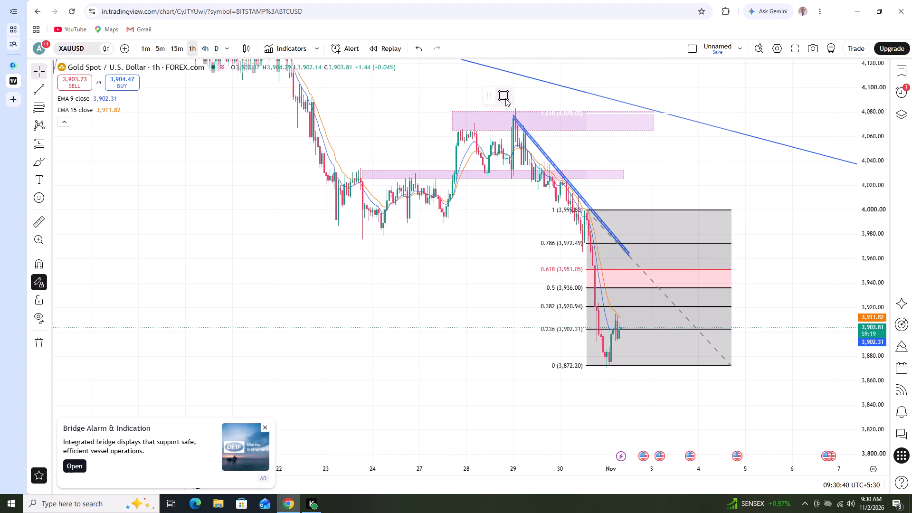
Draw a rectangle zone between the 0.618 and 0.5 retracement levels, about 3,950 to 3,937, spanning 30 Oct to 4 Nov.
left_click(505, 98)
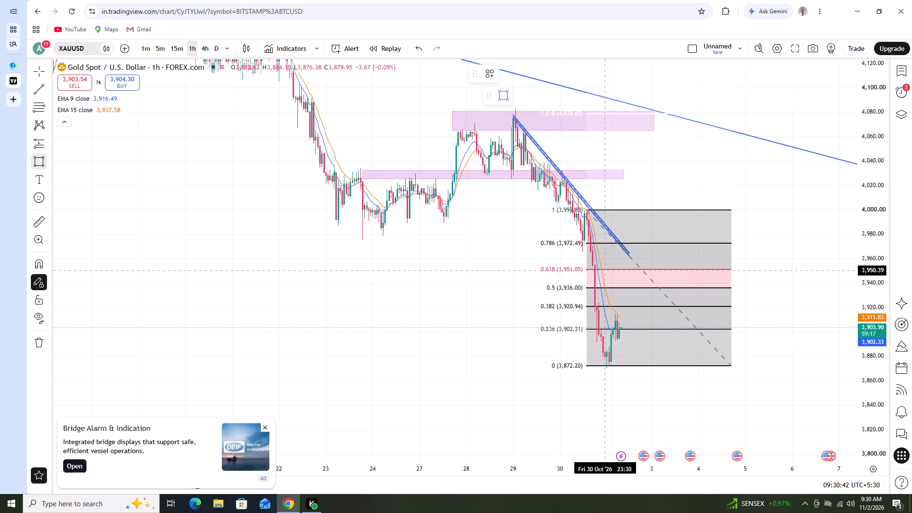
left_click_drag(604, 270, 679, 289)
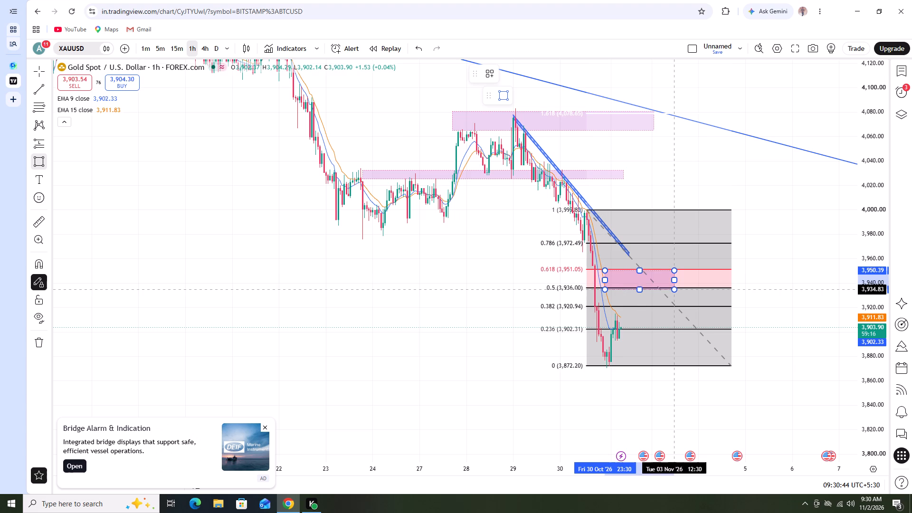
left_click_drag(679, 289, 722, 287)
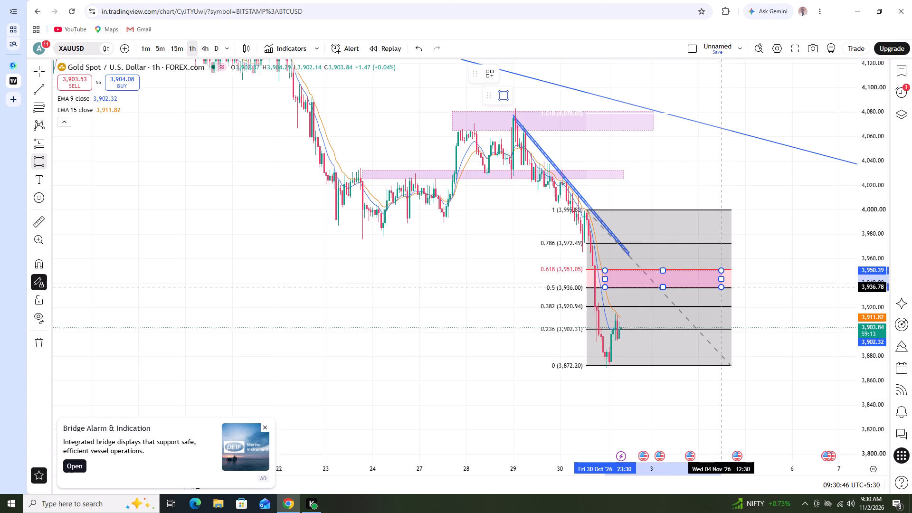
left_click_drag(722, 287, 726, 287)
left_click(726, 287)
right_click(327, 341)
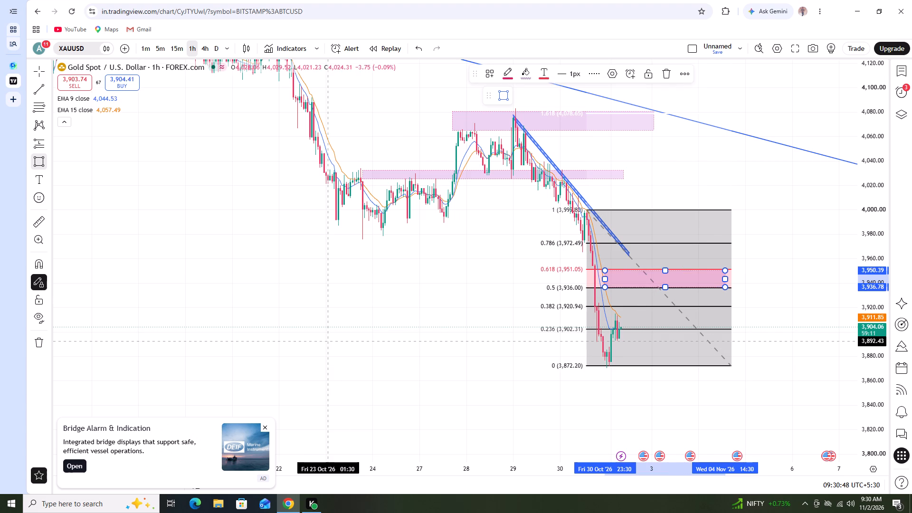
left_click(327, 339)
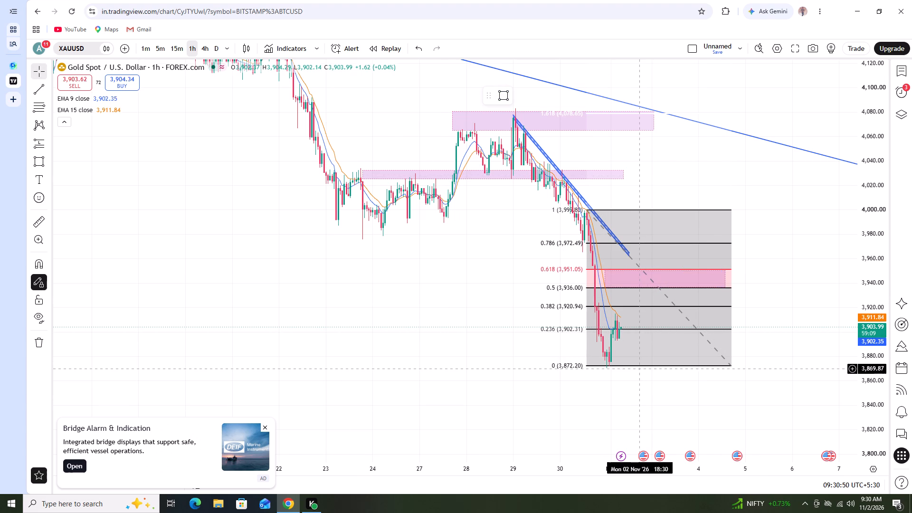
Delete the Fibonacci retracement from the 1-hour gold chart, keeping the rectangle zone drawn over it.
left_click(640, 366)
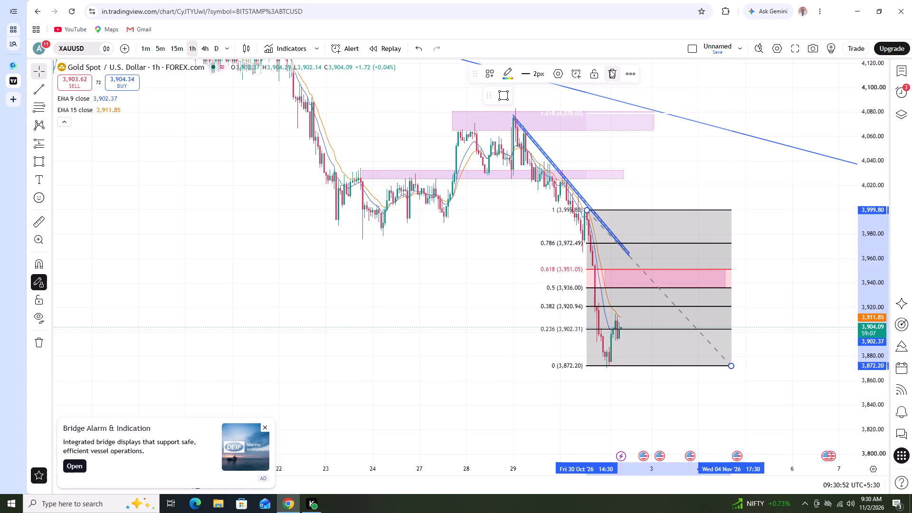
left_click(610, 70)
Switch the gold chart to 15 minutes, reset the view, and examine price against the descending channel and supply zones.
scroll(270, 334, "down", 2)
scroll(282, 339, "up", 2)
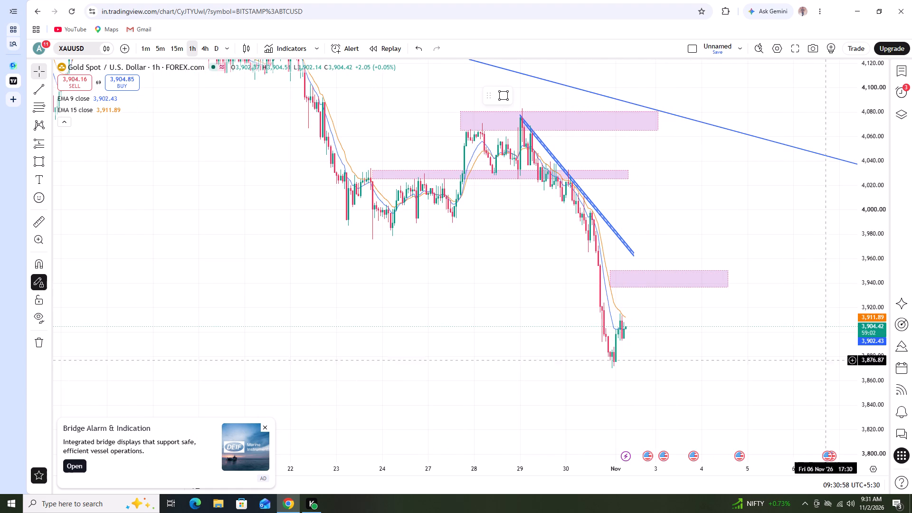
left_click(176, 41)
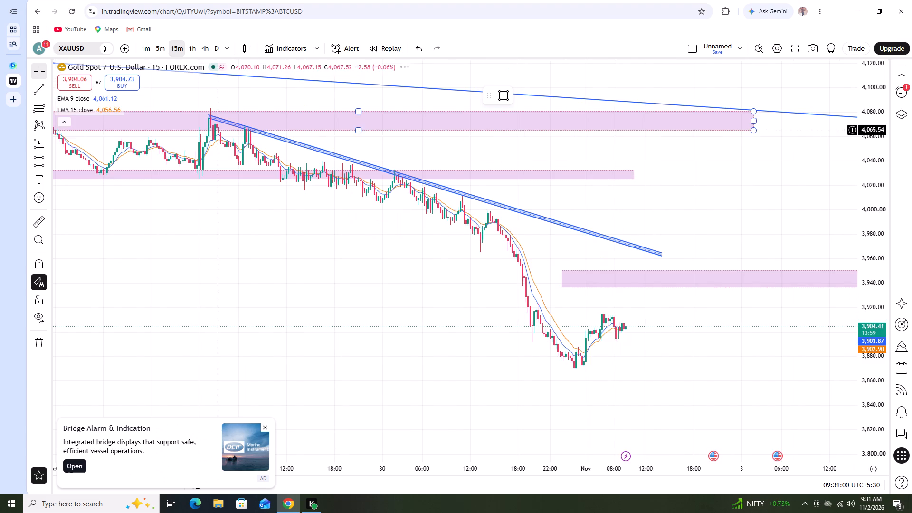
left_click(494, 442)
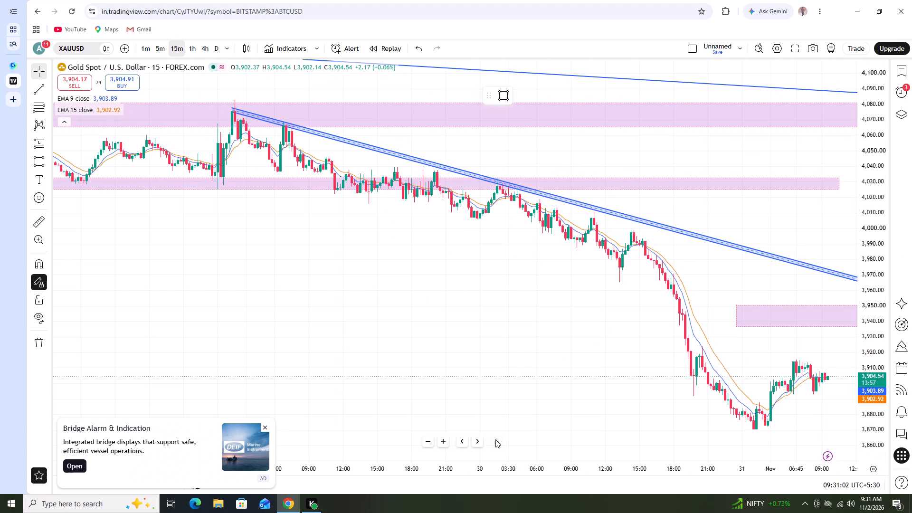
scroll(535, 409, "down", 2)
left_click_drag(571, 371, 386, 281)
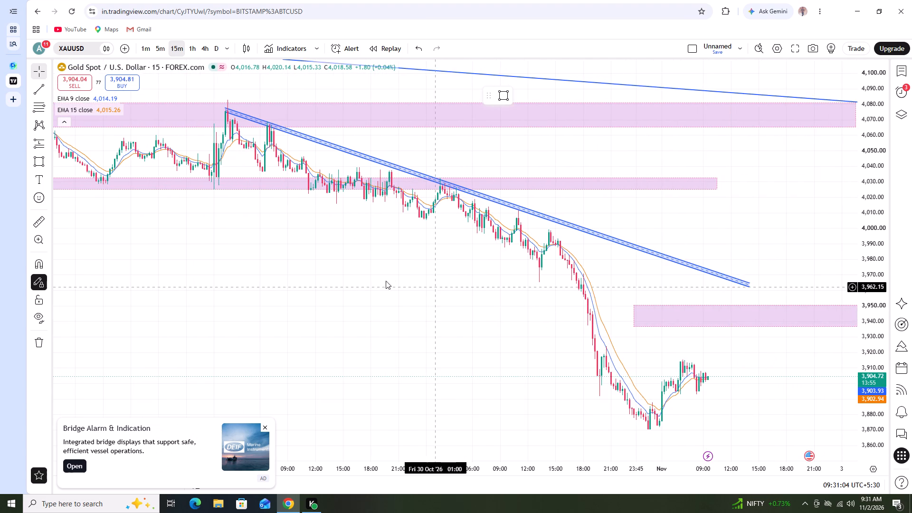
left_click_drag(386, 281, 359, 285)
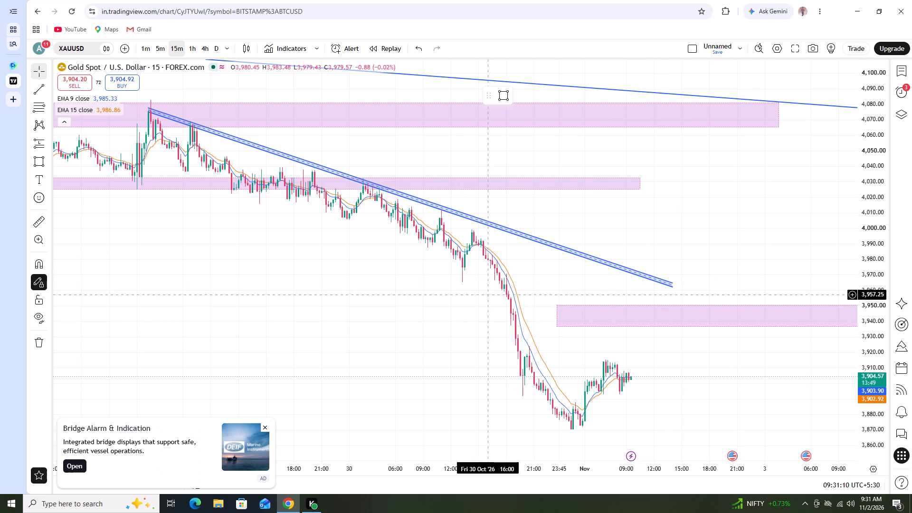
scroll(489, 299, "down", 8)
scroll(494, 301, "up", 7)
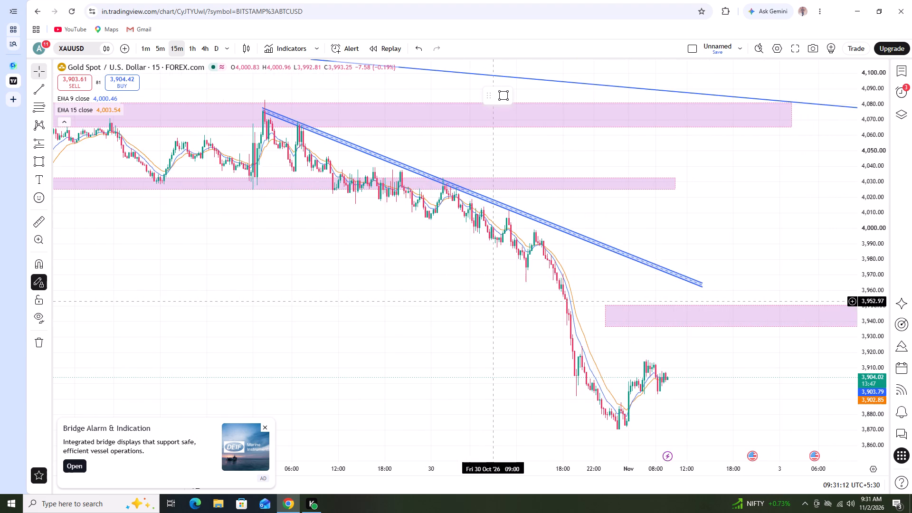
scroll(492, 300, "up", 1)
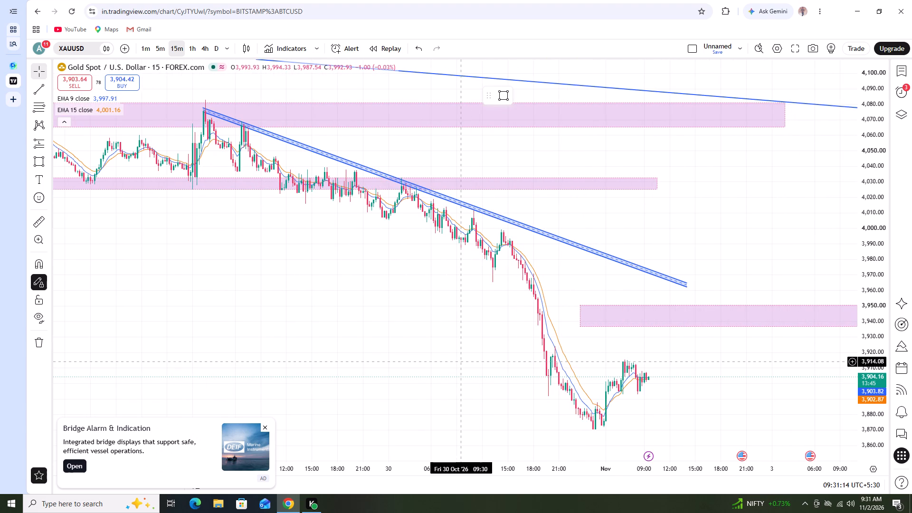
scroll(446, 348, "down", 5)
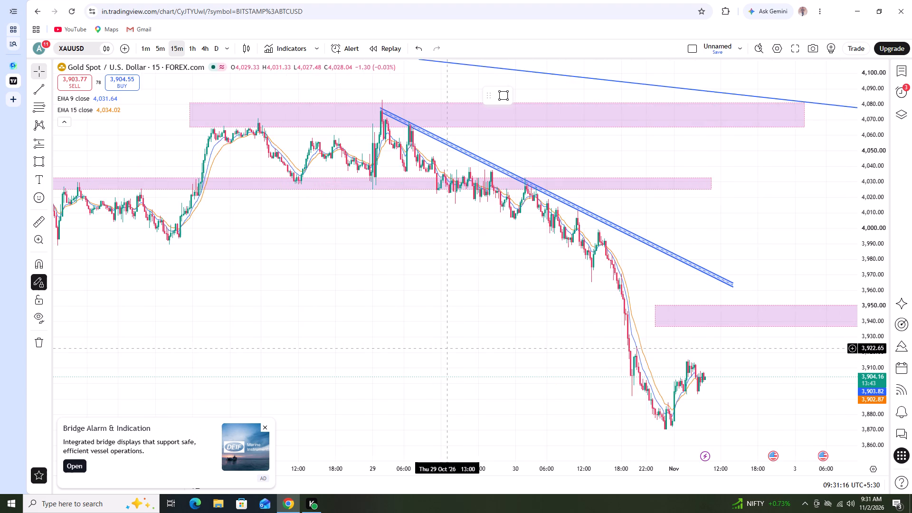
scroll(446, 348, "down", 7)
scroll(450, 354, "up", 11)
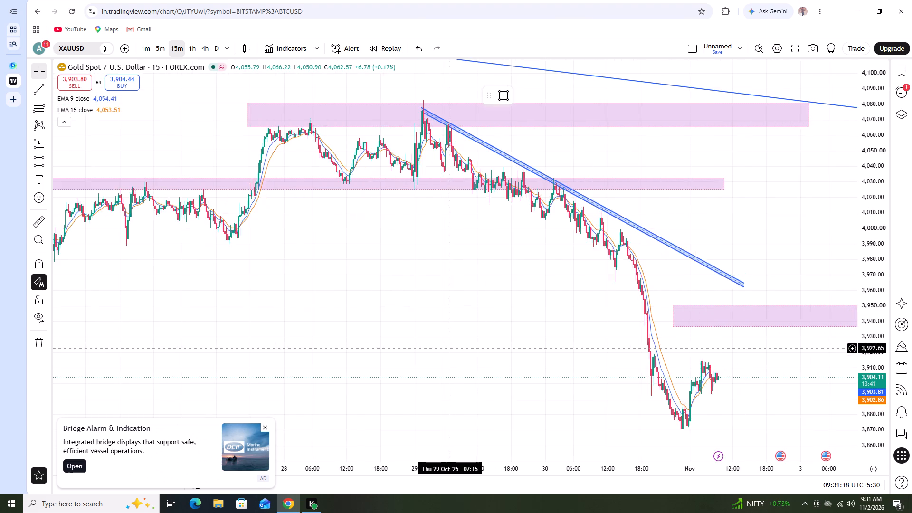
scroll(450, 348, "up", 2)
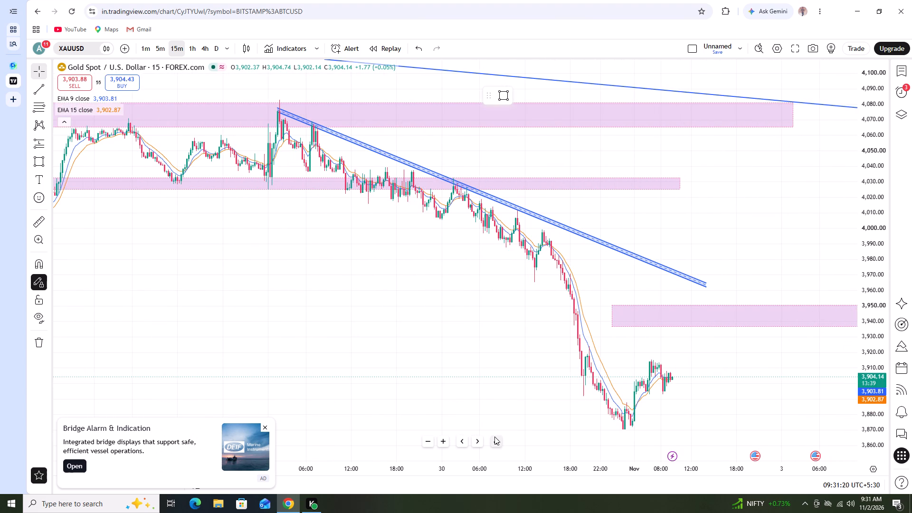
left_click(494, 437)
scroll(879, 309, "down", 2)
left_click_drag(781, 287, 639, 232)
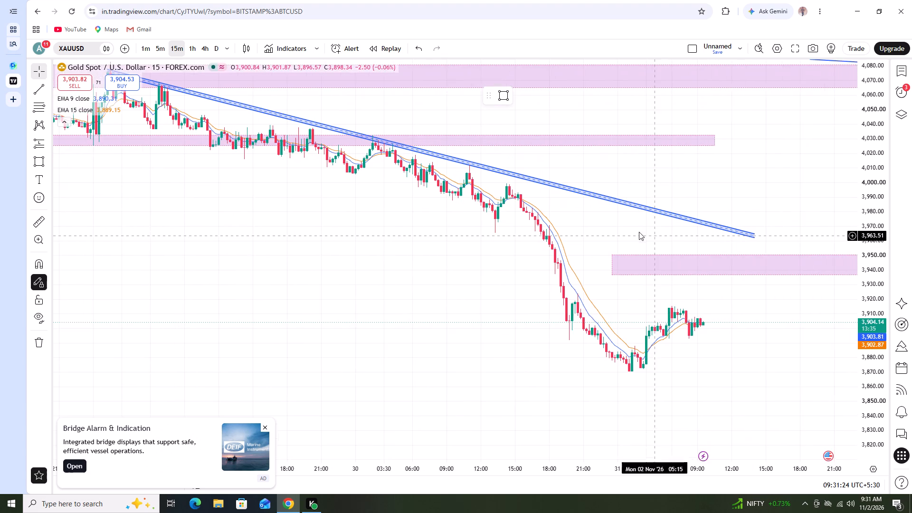
left_click_drag(639, 232, 562, 209)
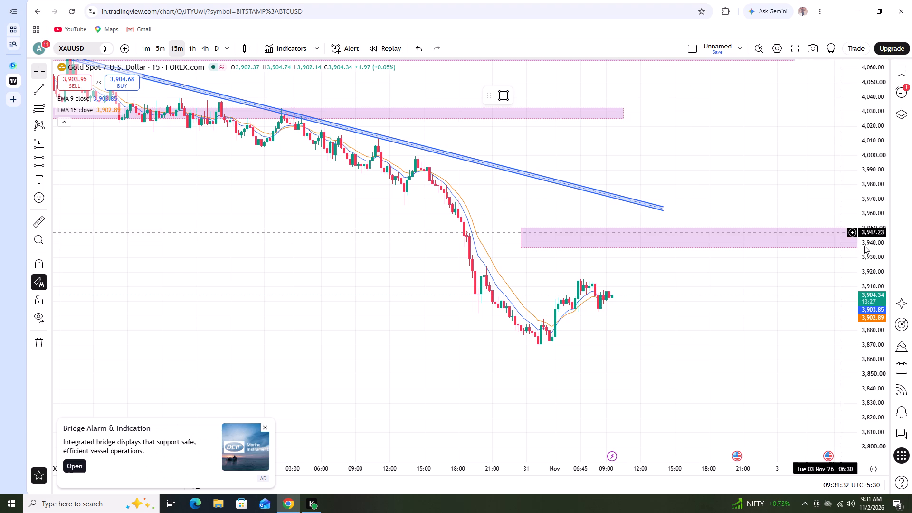
scroll(876, 256, "up", 2)
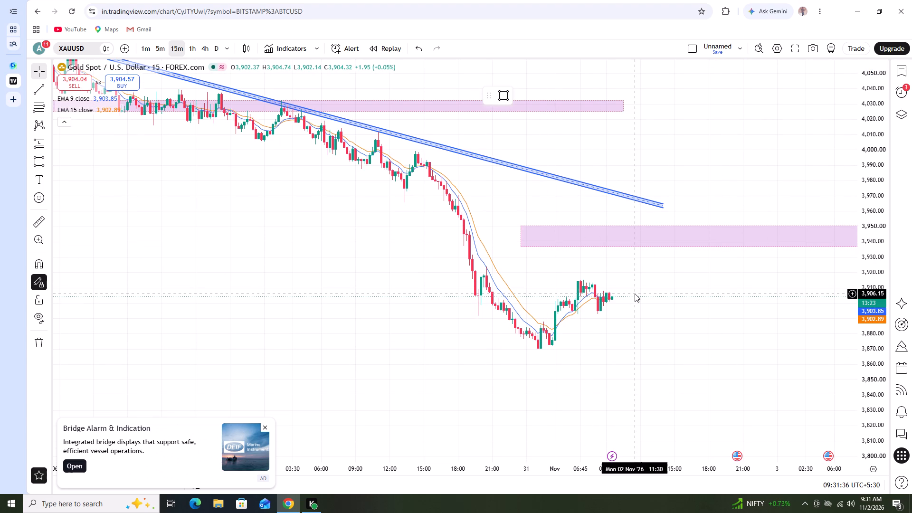
Switch the gold chart to the 5-minute timeframe and reset the view, framing the latest candles and the zone above them.
left_click(154, 49)
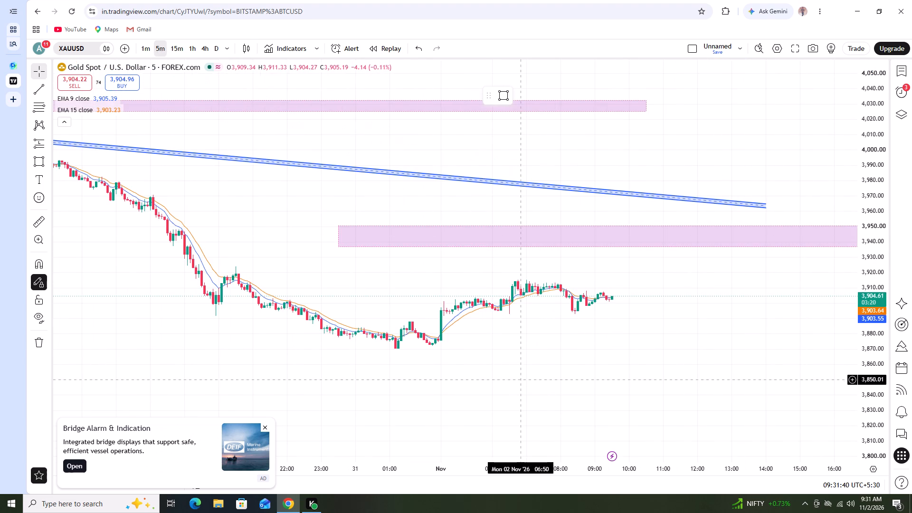
left_click(492, 437)
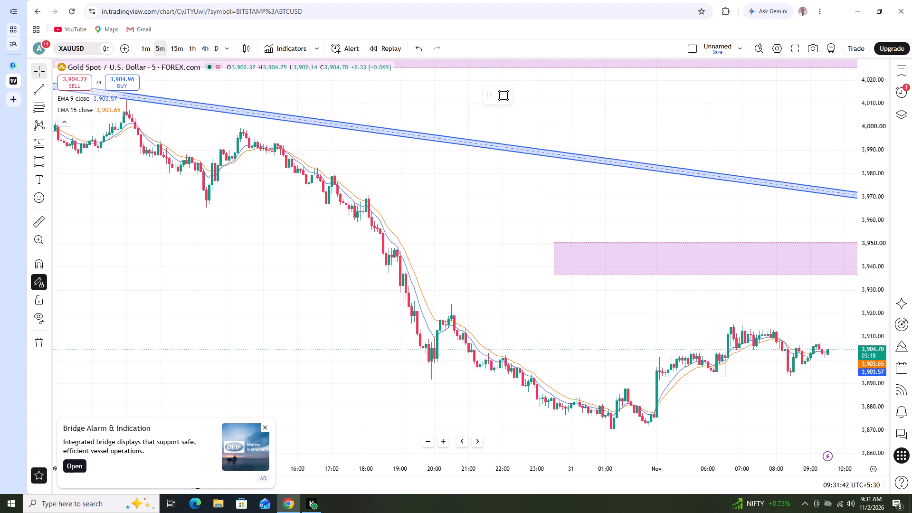
scroll(689, 391, "down", 1)
left_click_drag(722, 402, 582, 348)
scroll(874, 330, "up", 1)
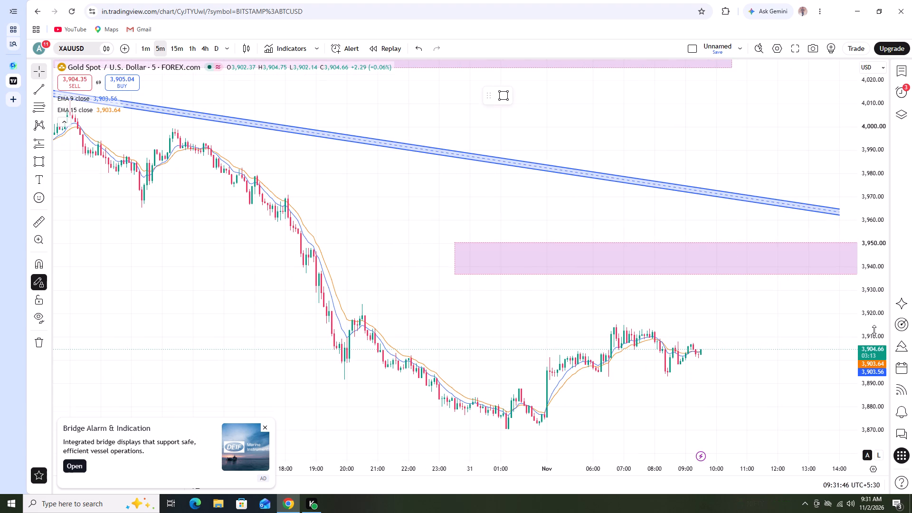
scroll(874, 330, "up", 3)
left_click_drag(794, 319, 745, 238)
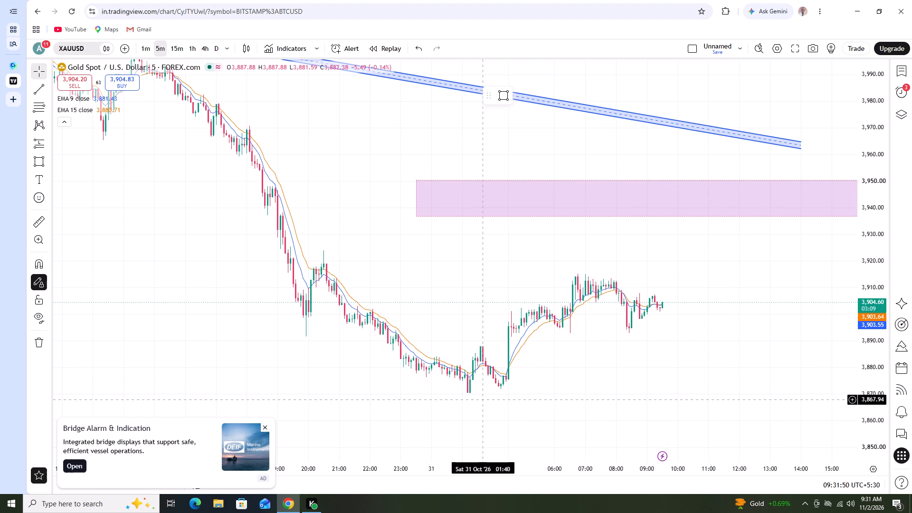
Draw a rising trend line under the swing lows from about 3,872 on 31 Oct, 02:20 to about 3,911 on 2 Nov, 11:55.
left_click(38, 89)
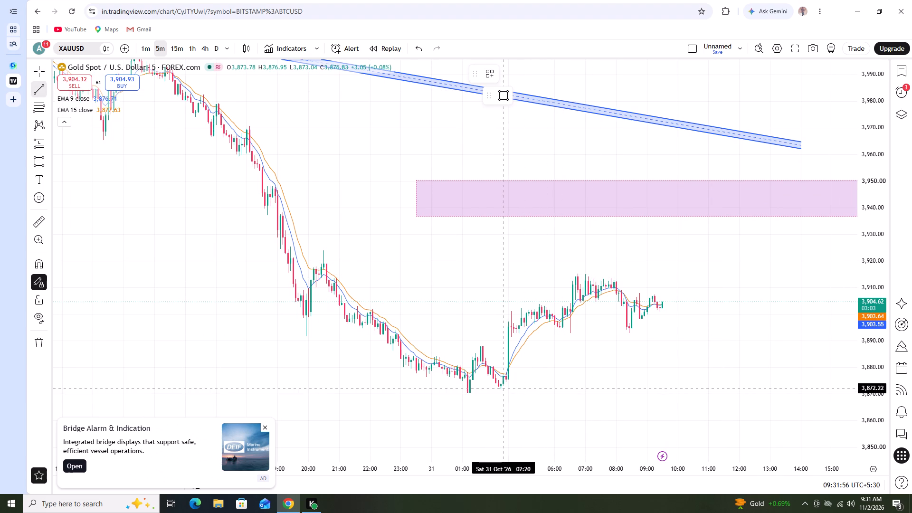
left_click_drag(502, 388, 511, 382)
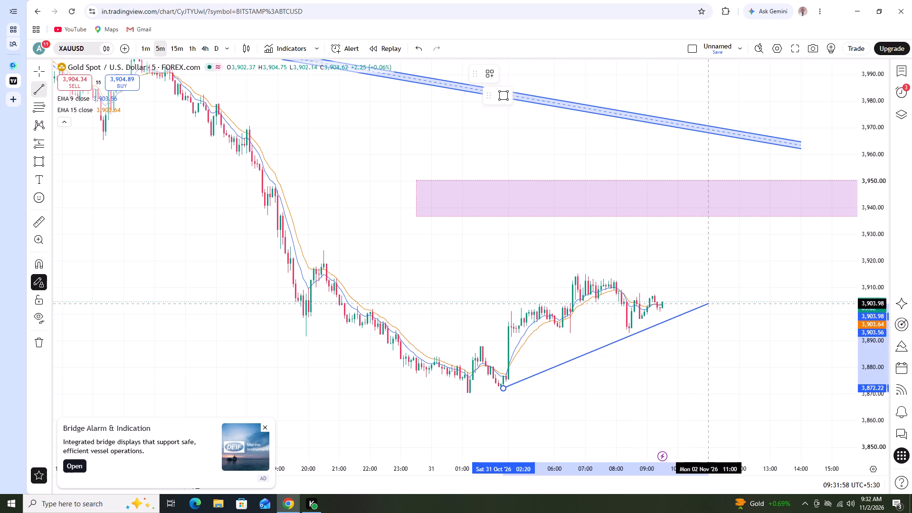
left_click(737, 286)
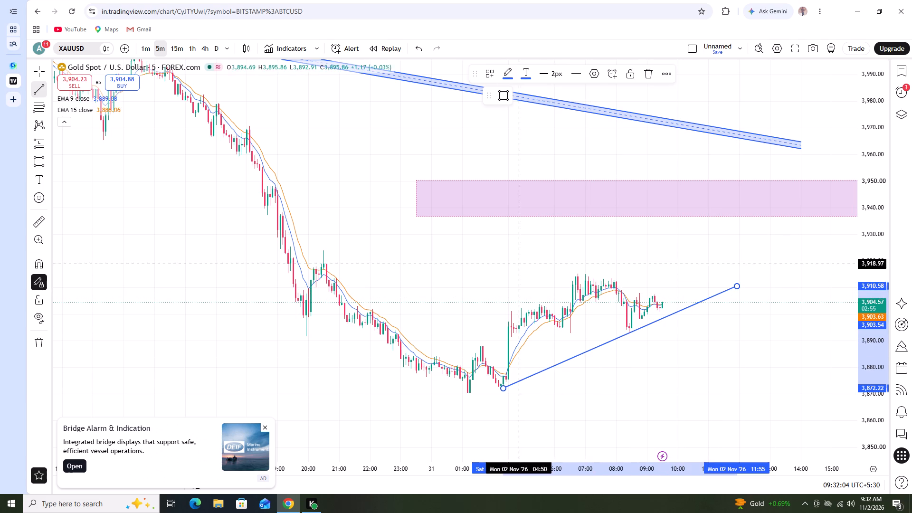
left_click(409, 261)
right_click(462, 294)
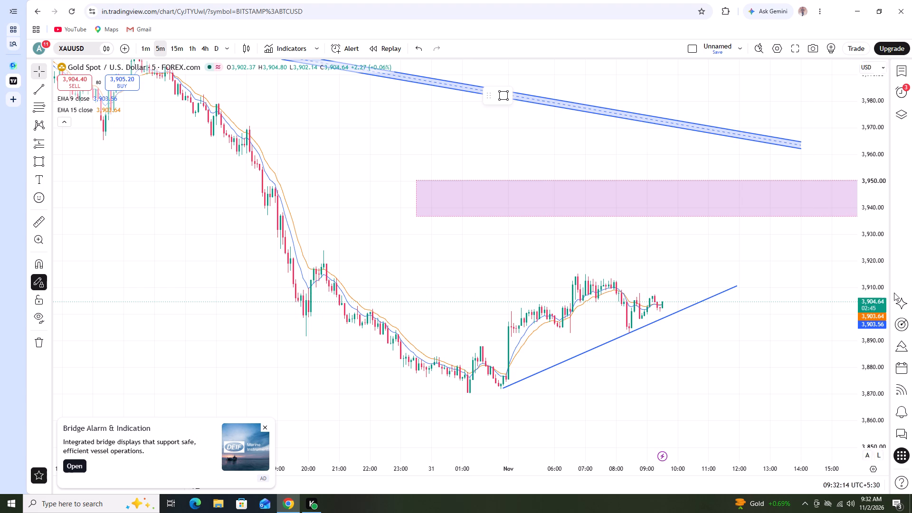
Examine the rising trend line against price on the 5-minute chart, compare it on the 1-hour, and return to 5 minutes.
scroll(889, 282, "up", 16)
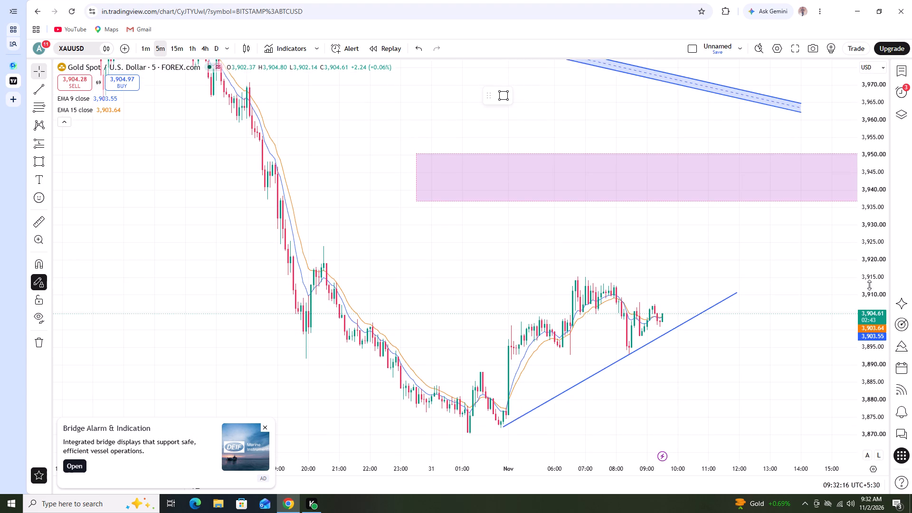
scroll(869, 285, "up", 2)
left_click_drag(799, 284, 707, 231)
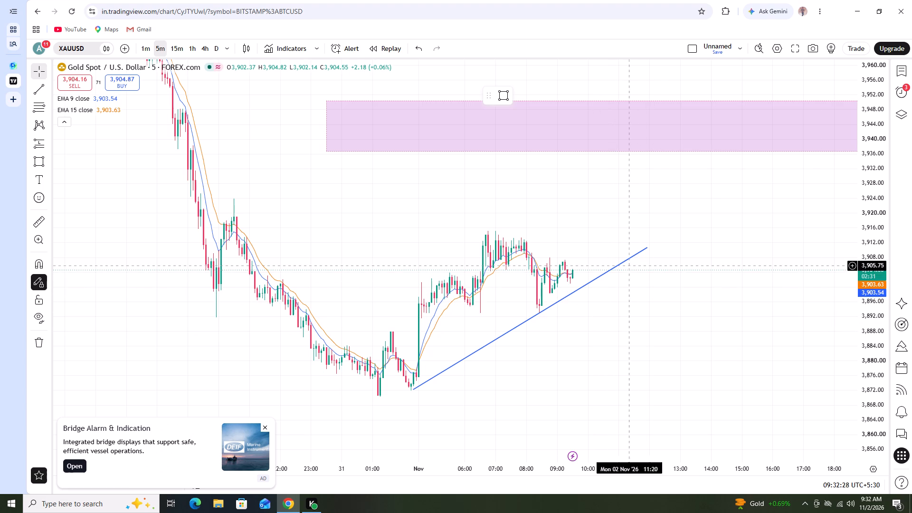
scroll(652, 349, "down", 4)
scroll(670, 357, "up", 4)
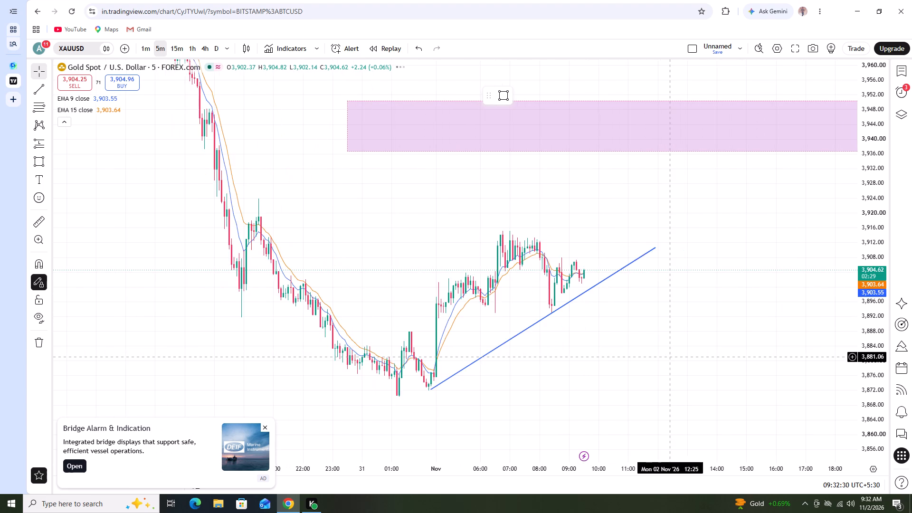
scroll(671, 357, "up", 1)
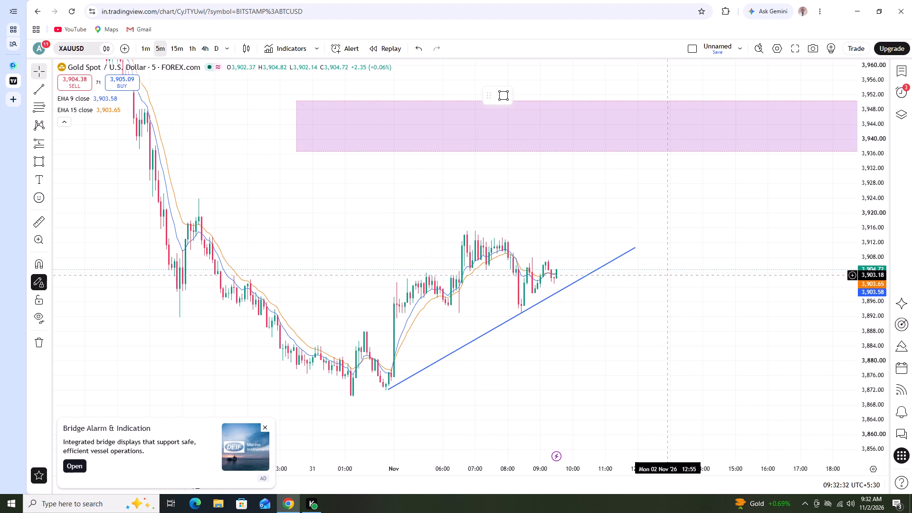
left_click(196, 49)
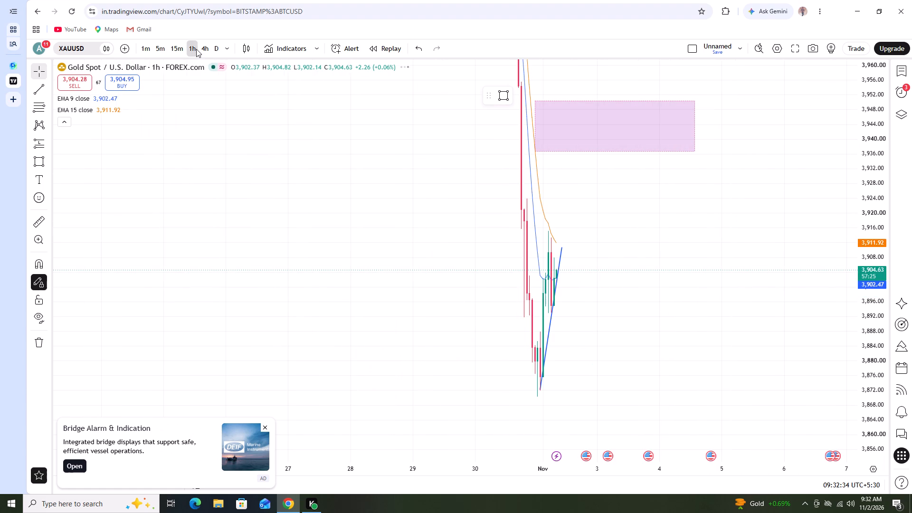
scroll(429, 301, "up", 2)
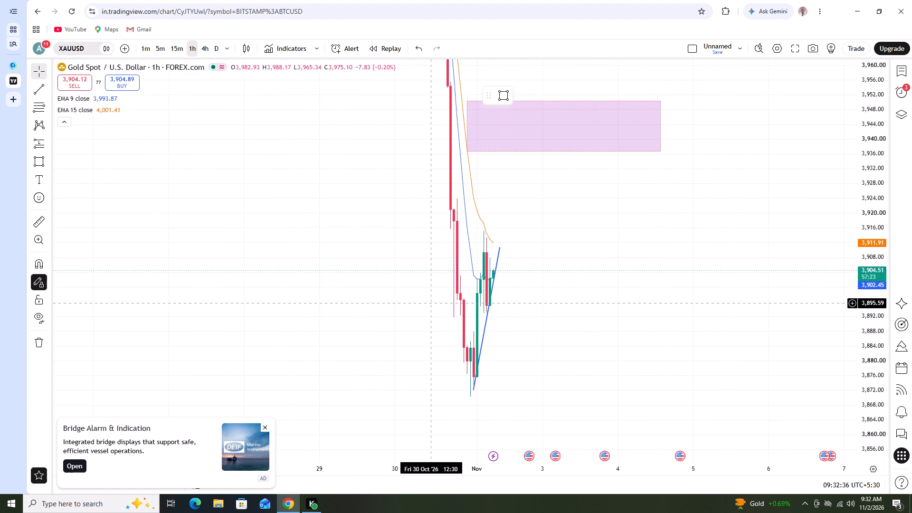
left_click(160, 48)
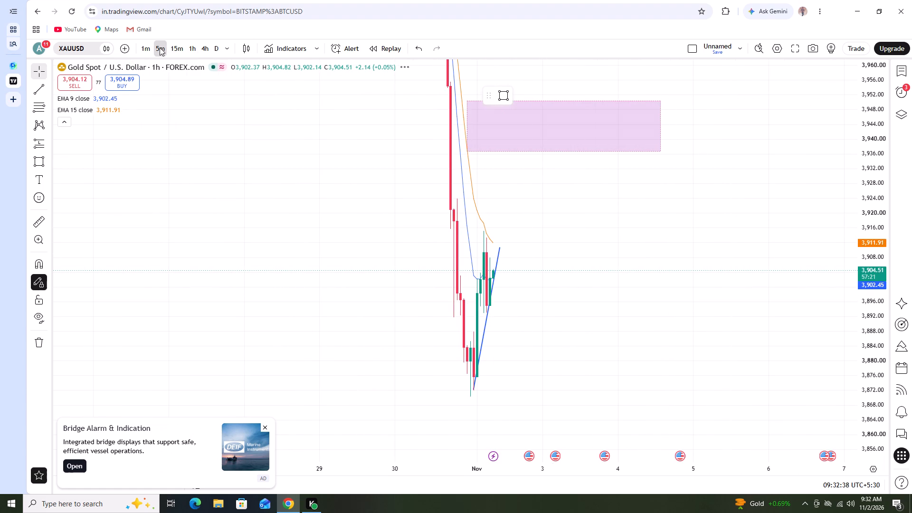
scroll(415, 259, "down", 4)
scroll(430, 265, "up", 1)
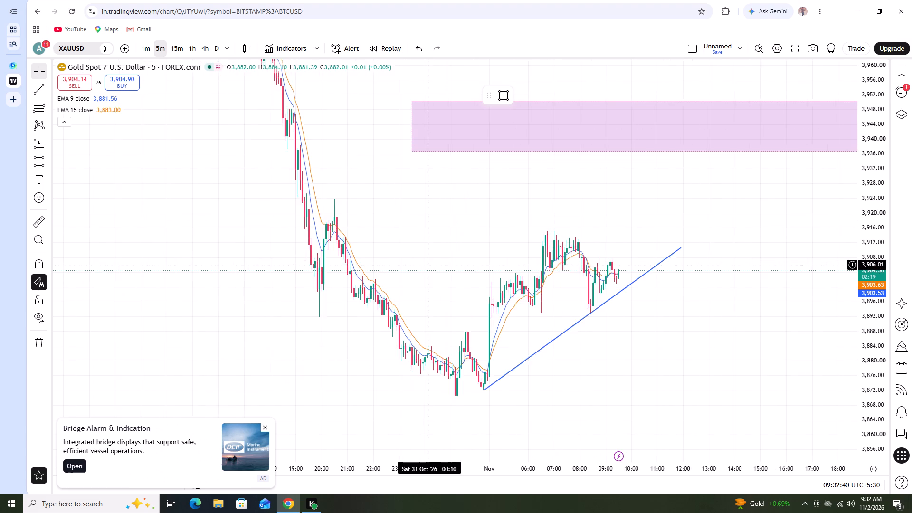
scroll(864, 242, "up", 3)
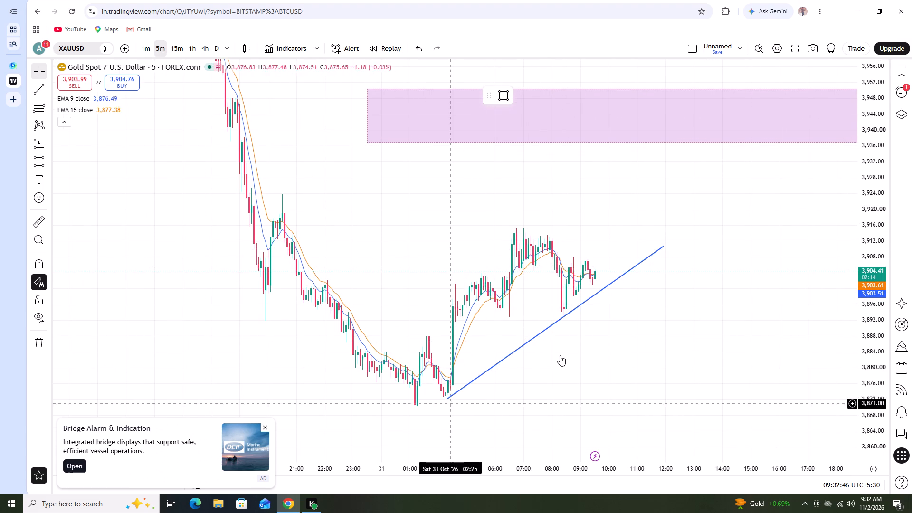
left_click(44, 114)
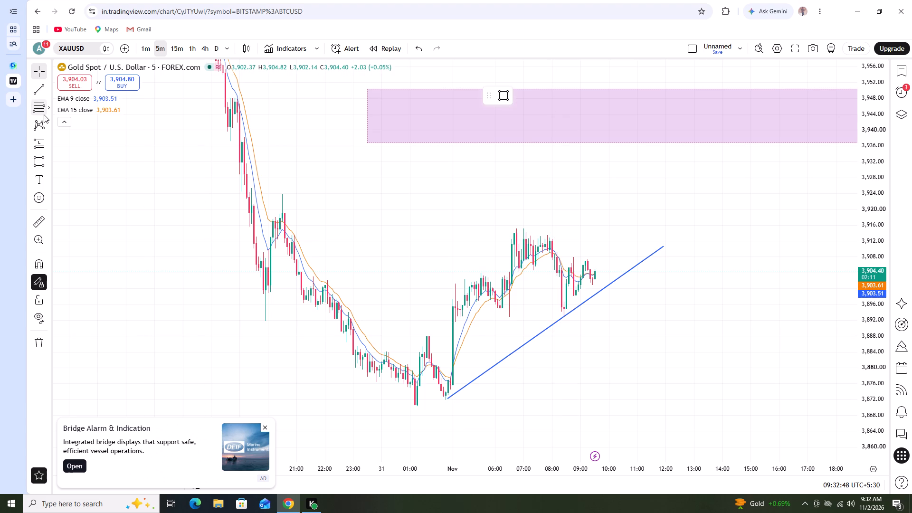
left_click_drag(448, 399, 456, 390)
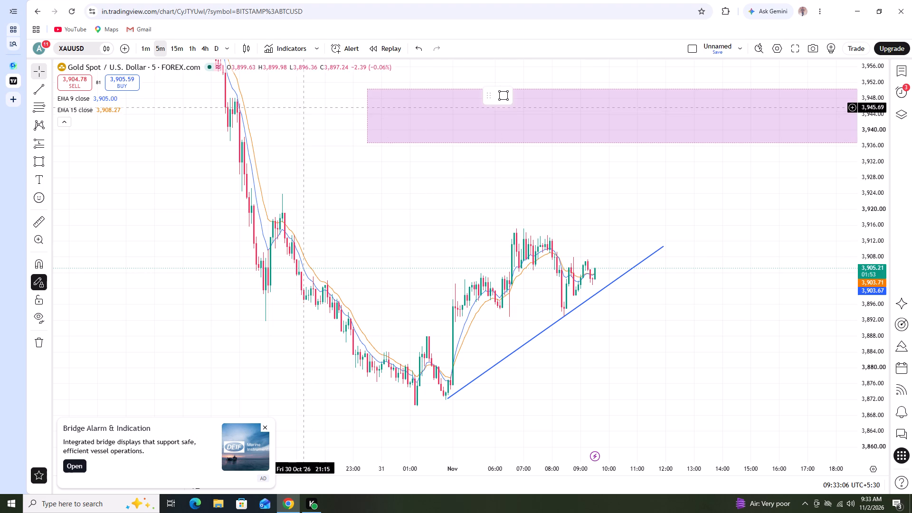
Switch the gold chart to the 15-minute timeframe.
left_click(174, 50)
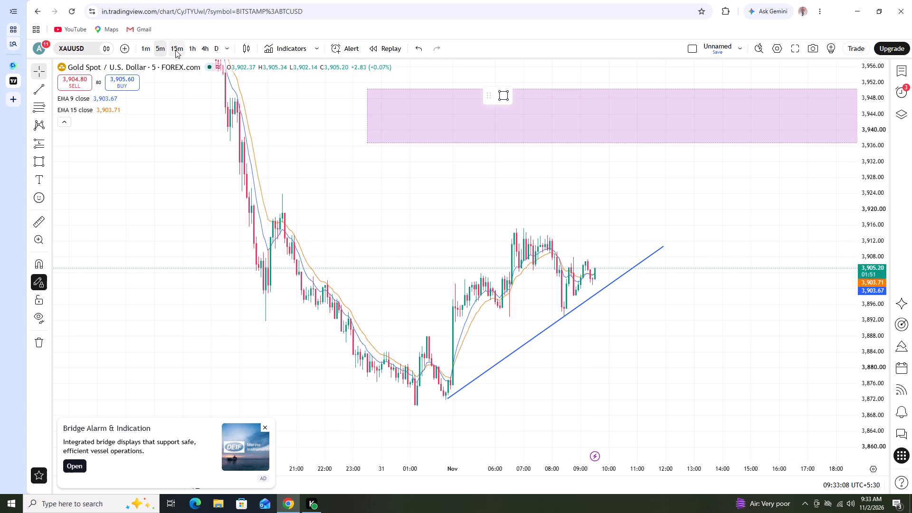
Open the Zuperior account dashboard in a new browser tab and launch its trading terminal.
left_click(25, 103)
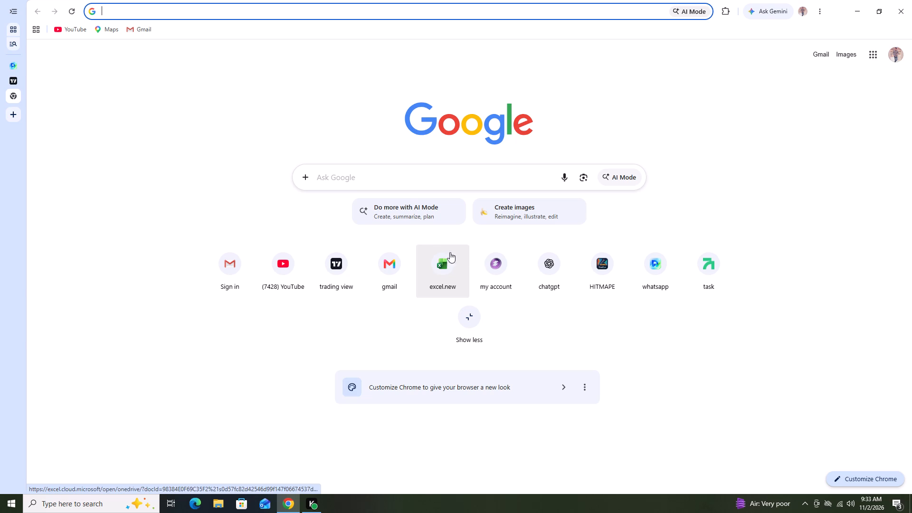
double_click(487, 255)
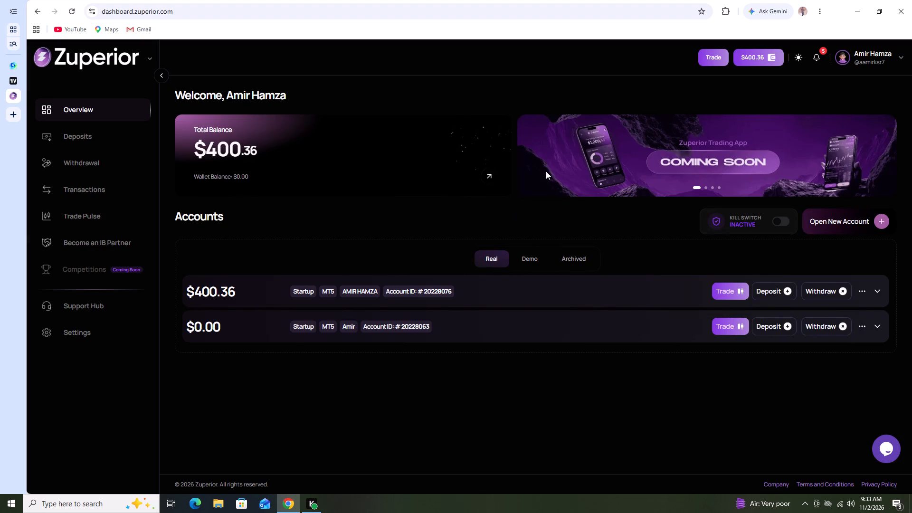
left_click(717, 52)
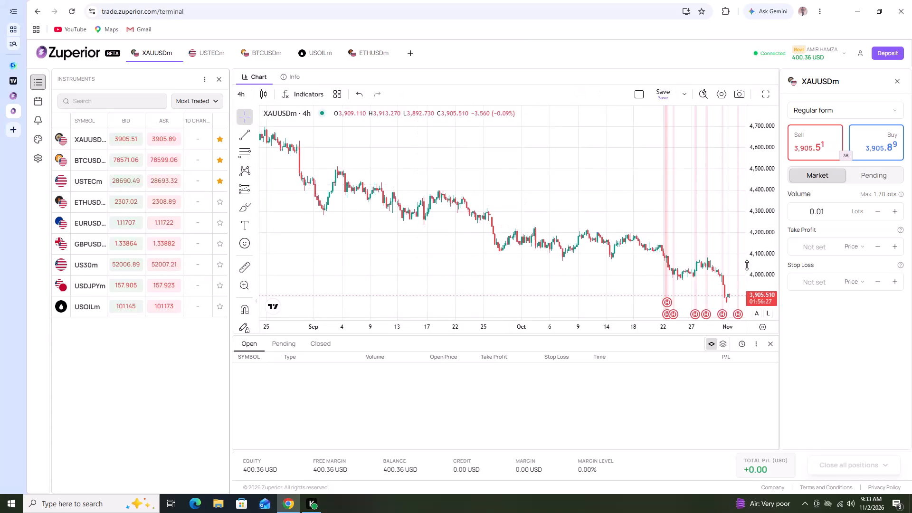
Switch the XAUUSDm chart in the trading terminal to the 15-minute timeframe.
scroll(751, 267, "up", 3)
left_click_drag(712, 240, 673, 157)
scroll(688, 230, "up", 1)
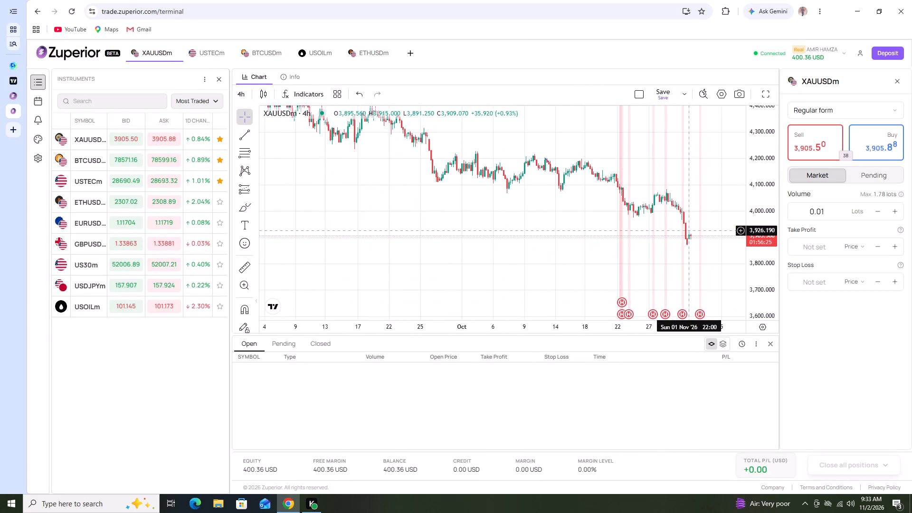
scroll(769, 235, "up", 2)
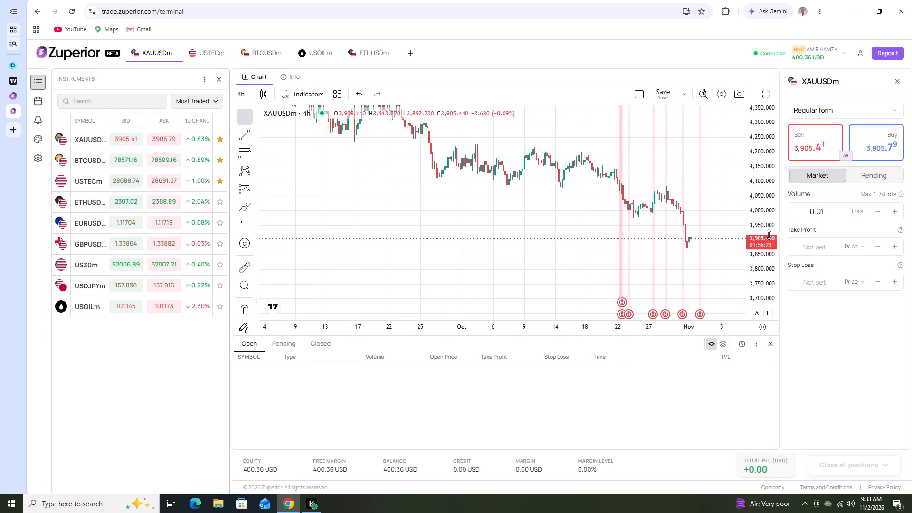
scroll(733, 240, "up", 2)
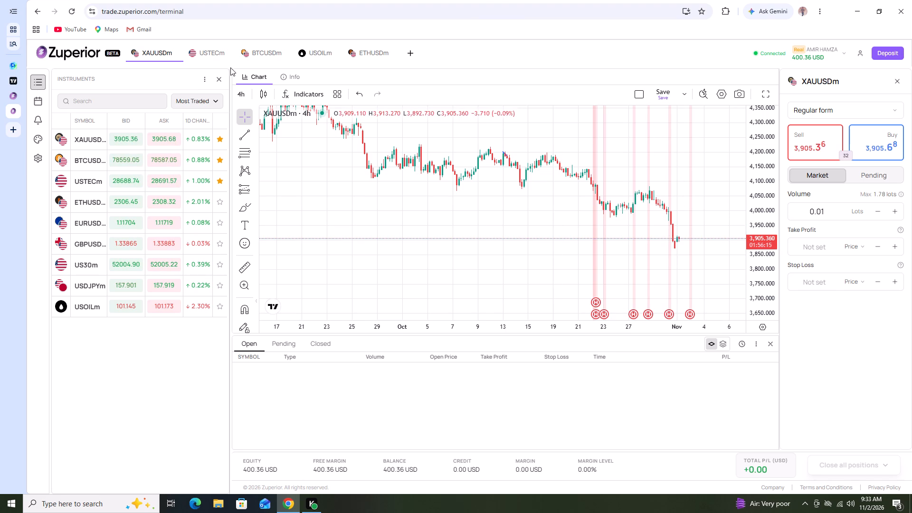
left_click(238, 102)
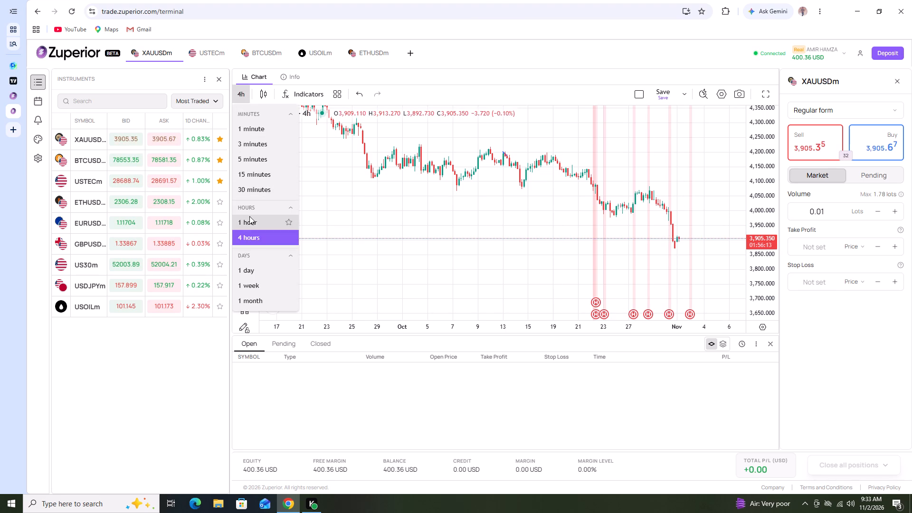
left_click(263, 176)
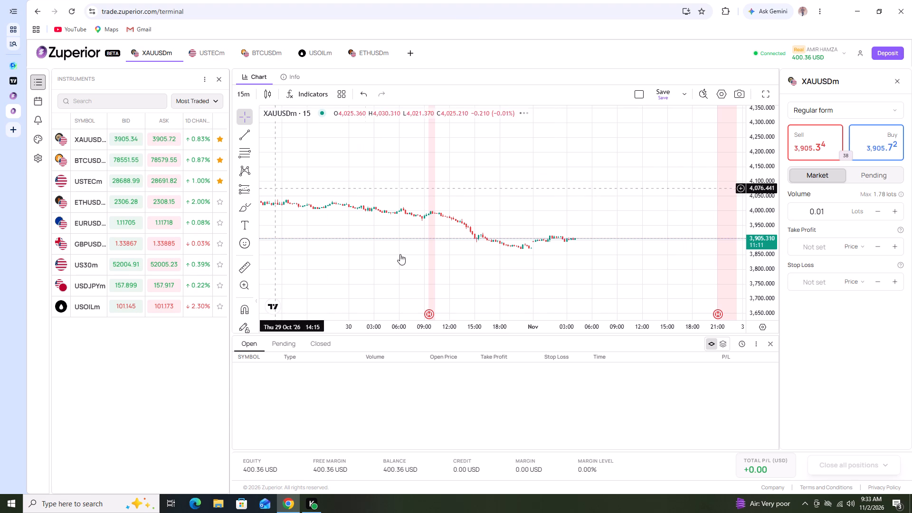
Reset the 15-minute XAUUSDm chart's scale and frame the latest candles to examine recent price action.
left_click(548, 302)
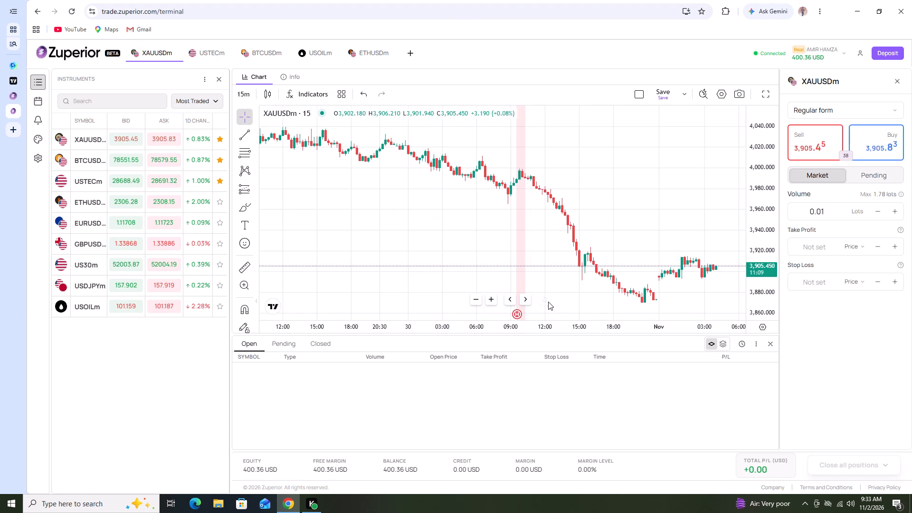
scroll(560, 295, "down", 1)
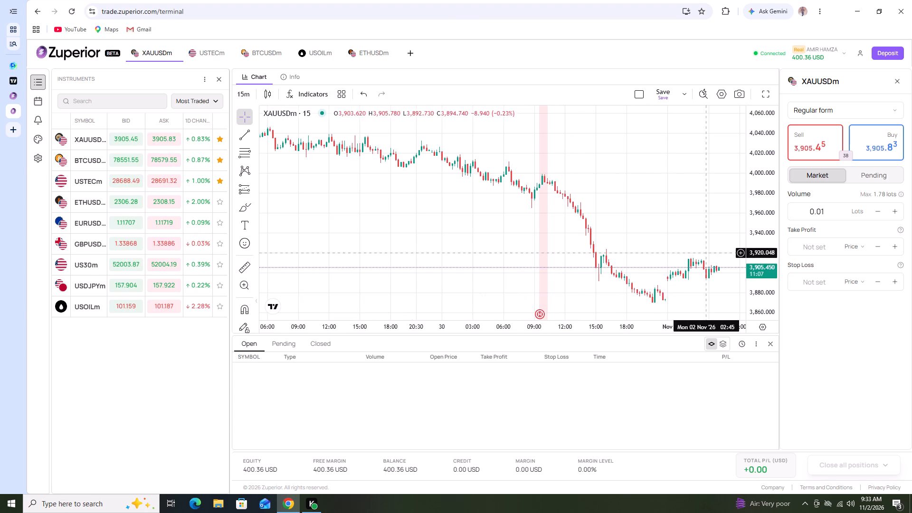
scroll(751, 250, "up", 3)
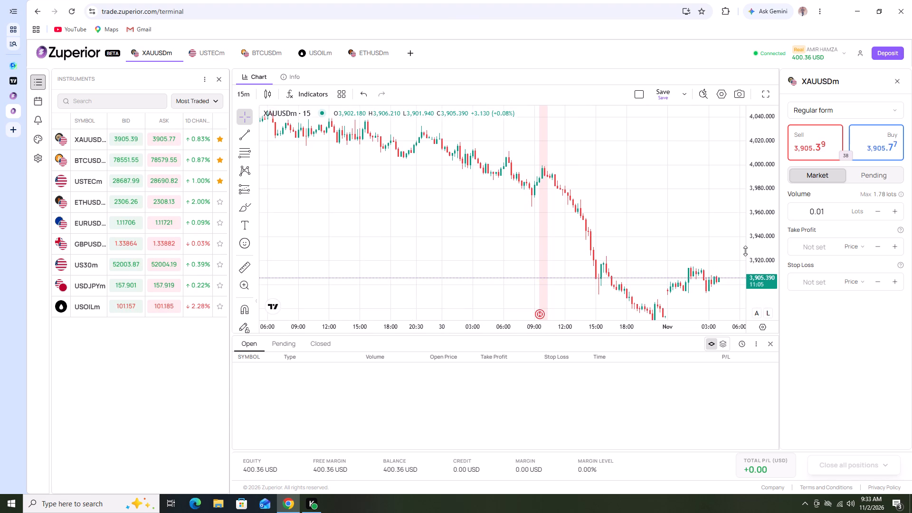
left_click_drag(701, 235, 629, 186)
scroll(762, 225, "up", 5)
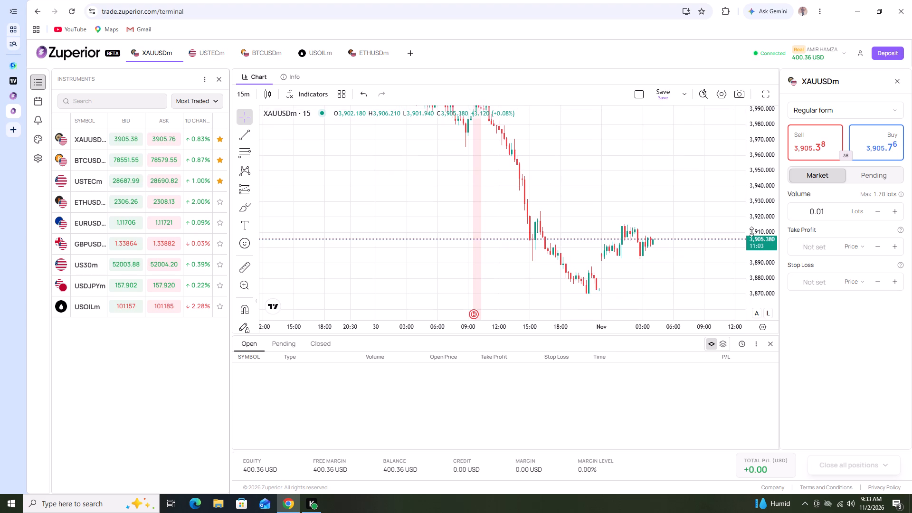
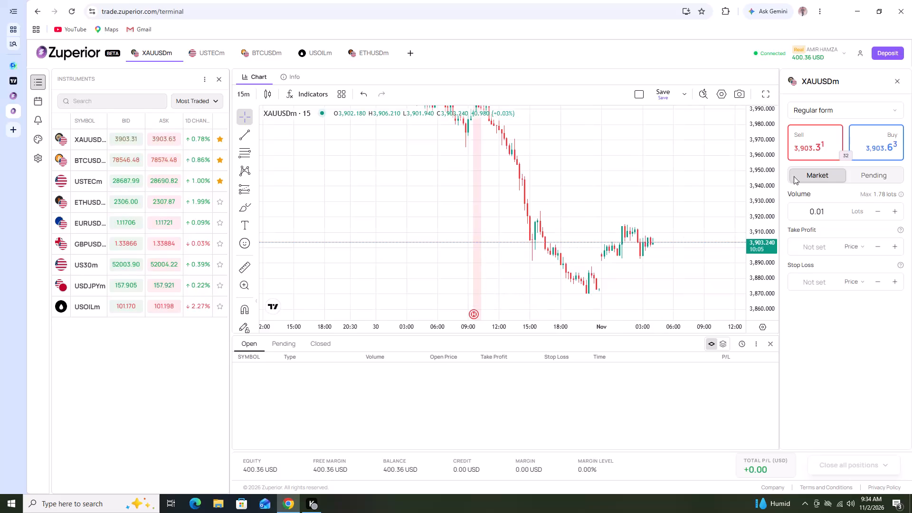
Examine the most recent candles on the 15-minute XAUUSDm chart.
scroll(770, 223, "up", 1)
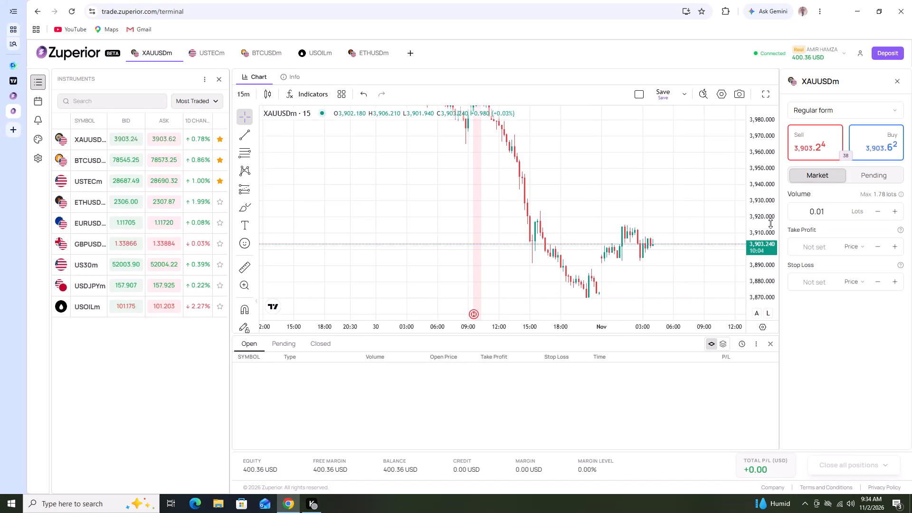
scroll(770, 223, "up", 6)
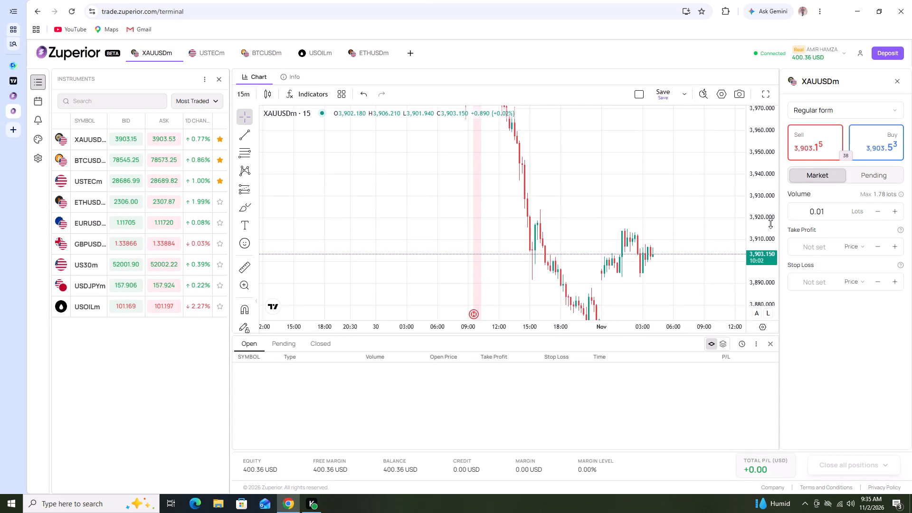
scroll(723, 240, "up", 1)
scroll(775, 213, "up", 2)
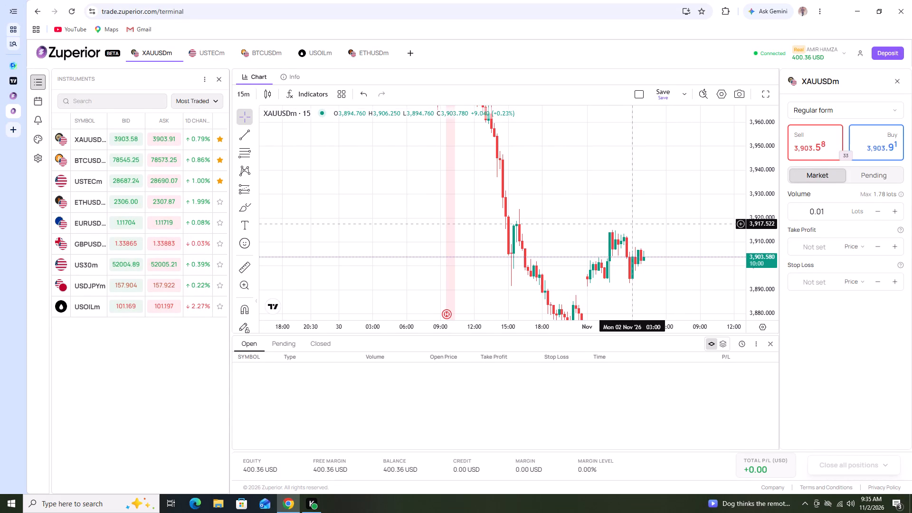
left_click_drag(631, 223, 617, 191)
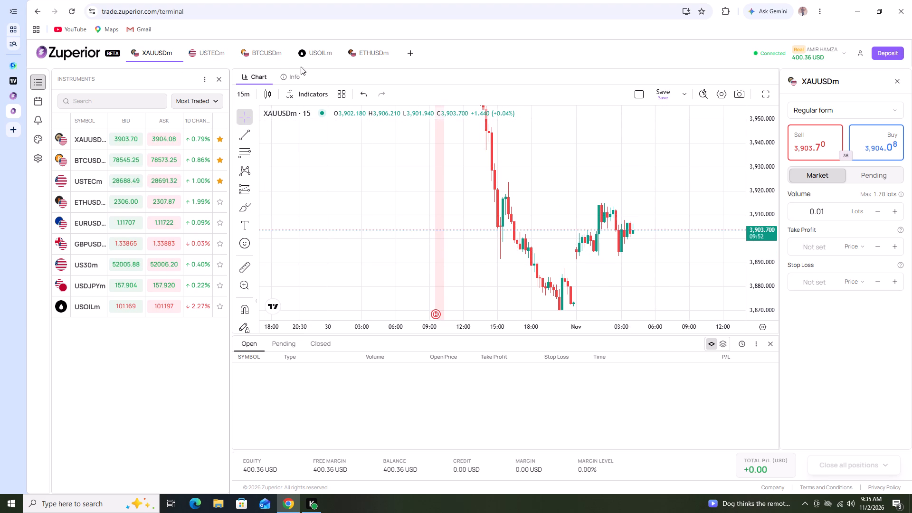
Bring up the USTECm chart and examine its latest 15-minute candles.
left_click(214, 55)
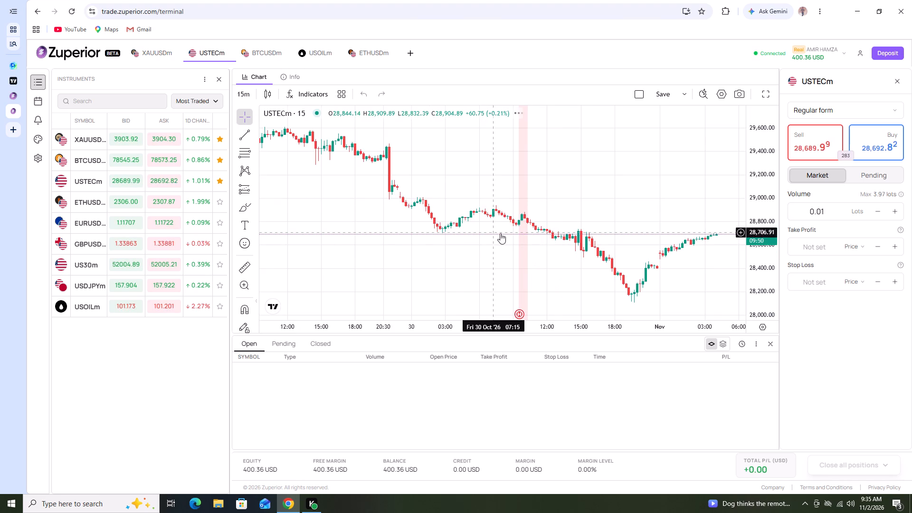
scroll(754, 224, "up", 10)
scroll(704, 237, "down", 1)
scroll(748, 225, "up", 3)
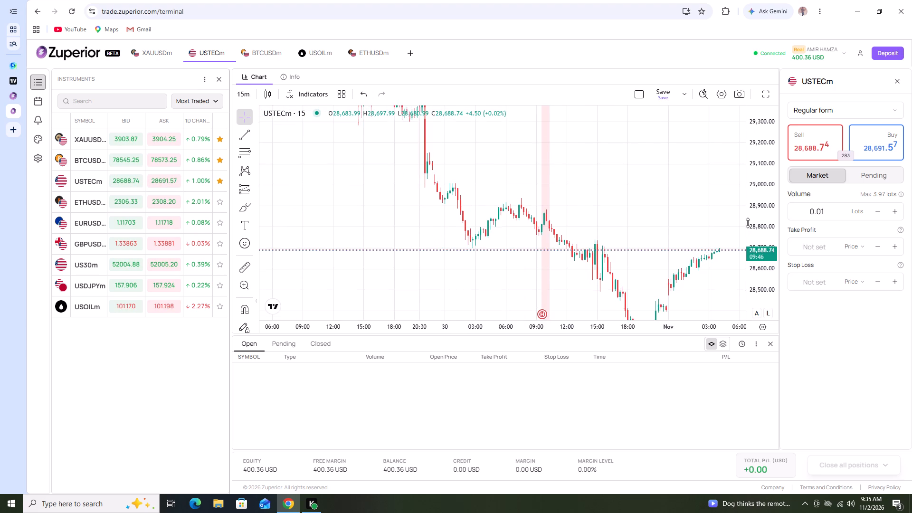
left_click_drag(686, 210, 608, 145)
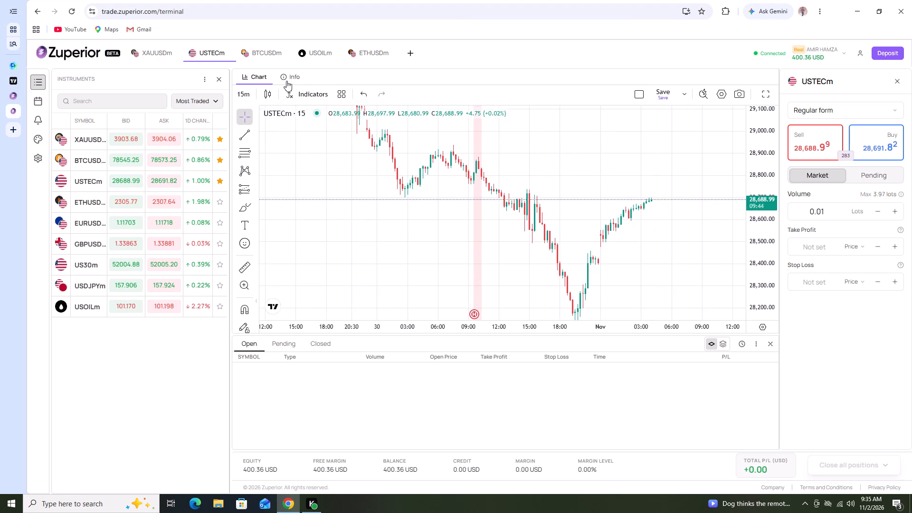
Switch USTECm to the daily timeframe, reset the chart view and examine the daily price action.
left_click(248, 96)
left_click(261, 272)
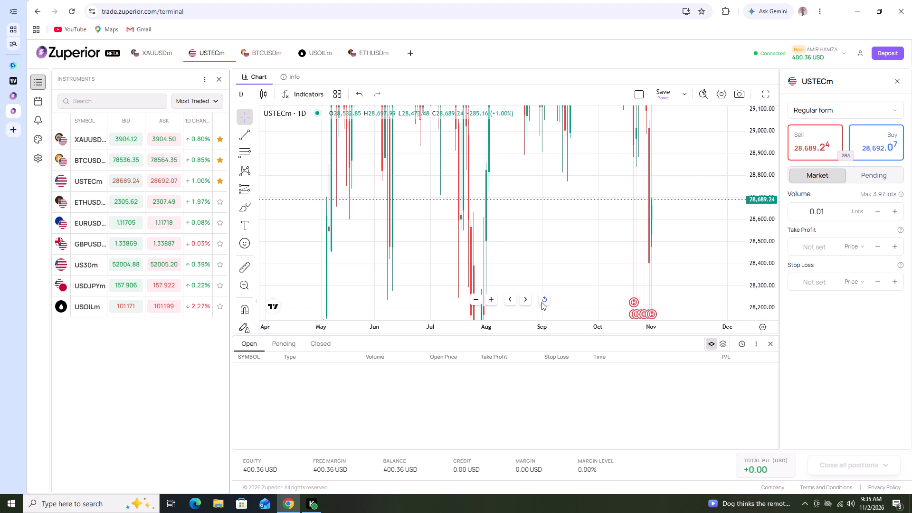
left_click(542, 302)
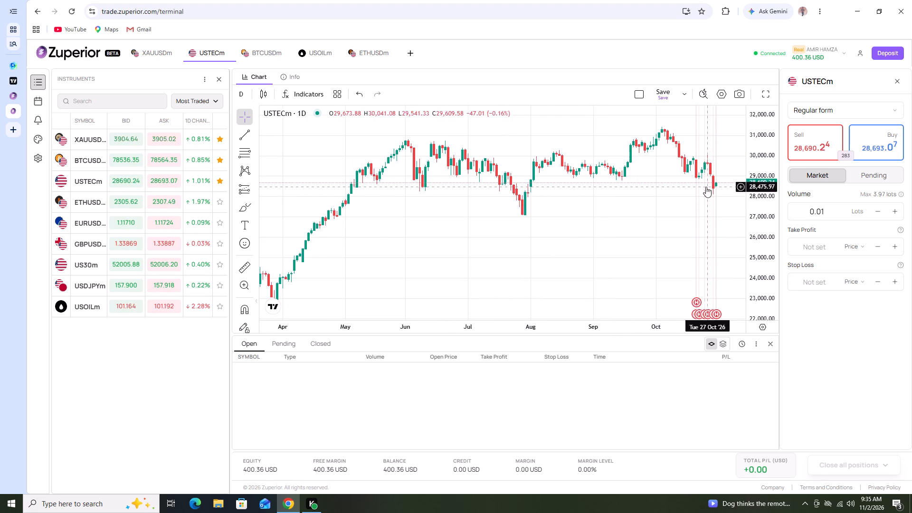
scroll(758, 185, "up", 9)
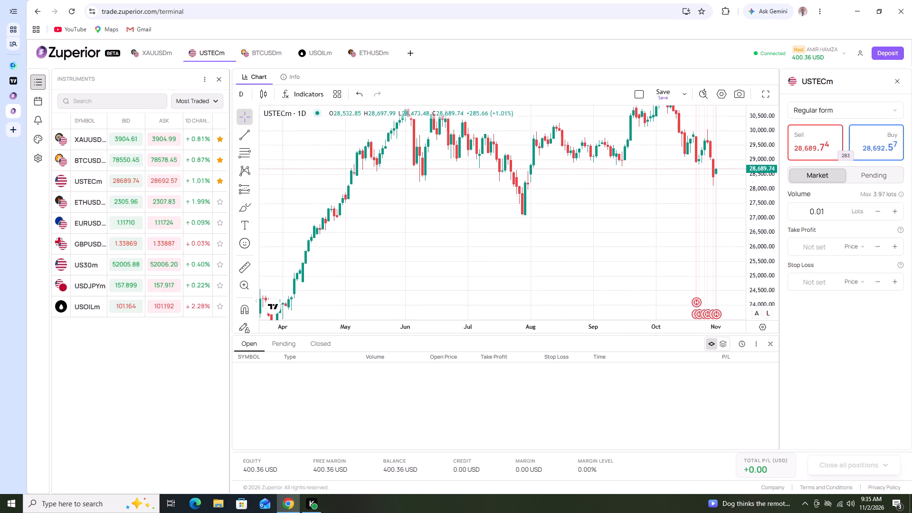
scroll(668, 205, "up", 2)
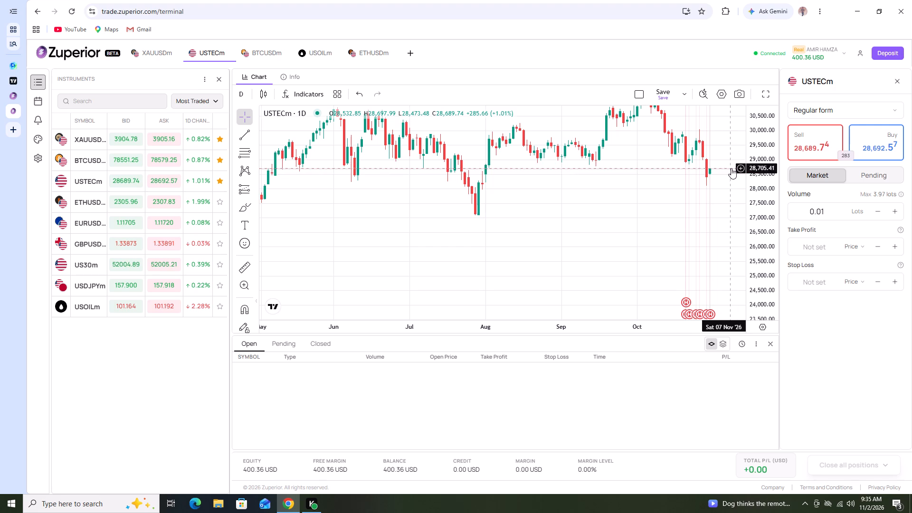
Switch the USTECm chart to the 1-hour timeframe and reset its view.
left_click(248, 97)
left_click(255, 227)
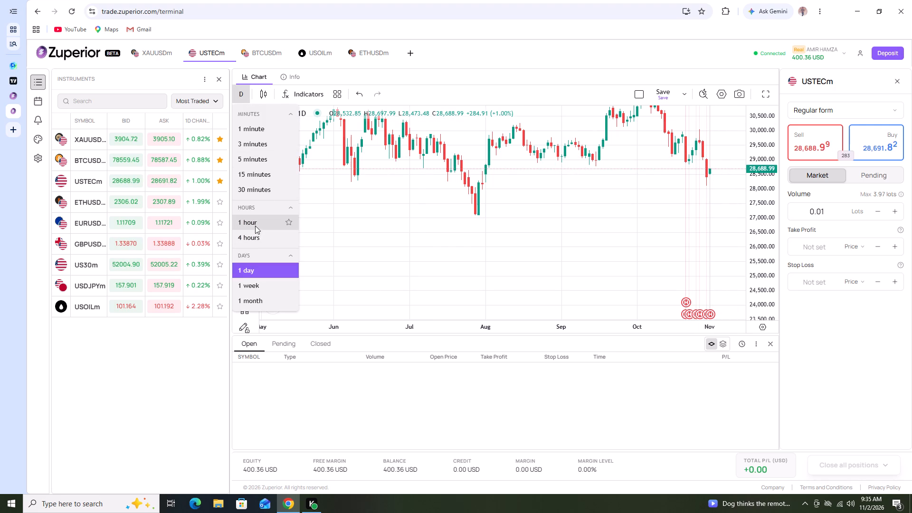
left_click(548, 305)
left_click(546, 301)
Examine the 1-hour USTECm chart, comparing the wider October swings with the latest candles.
scroll(553, 295, "down", 7)
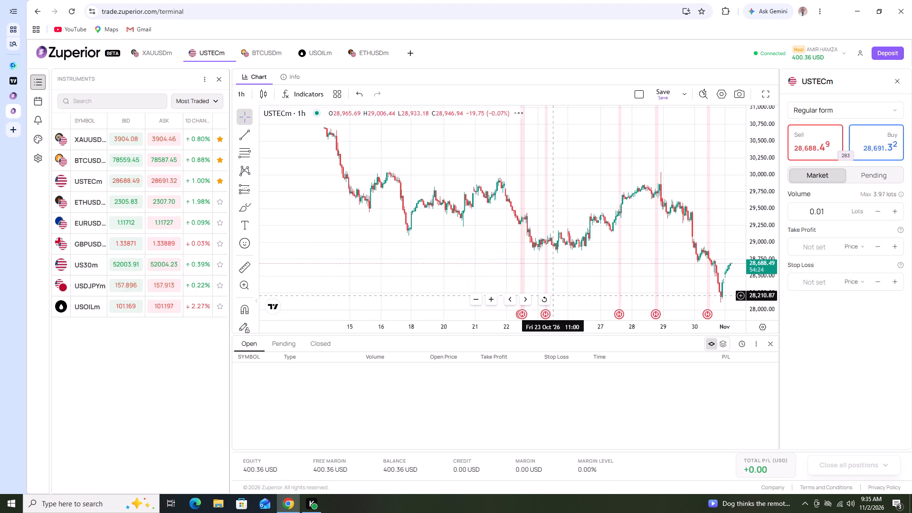
scroll(553, 295, "down", 6)
scroll(557, 295, "up", 2)
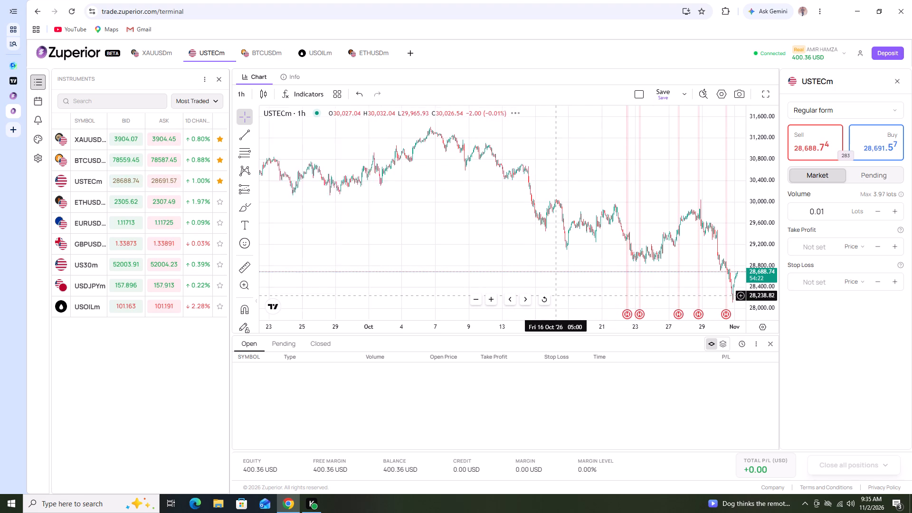
scroll(559, 287, "up", 9)
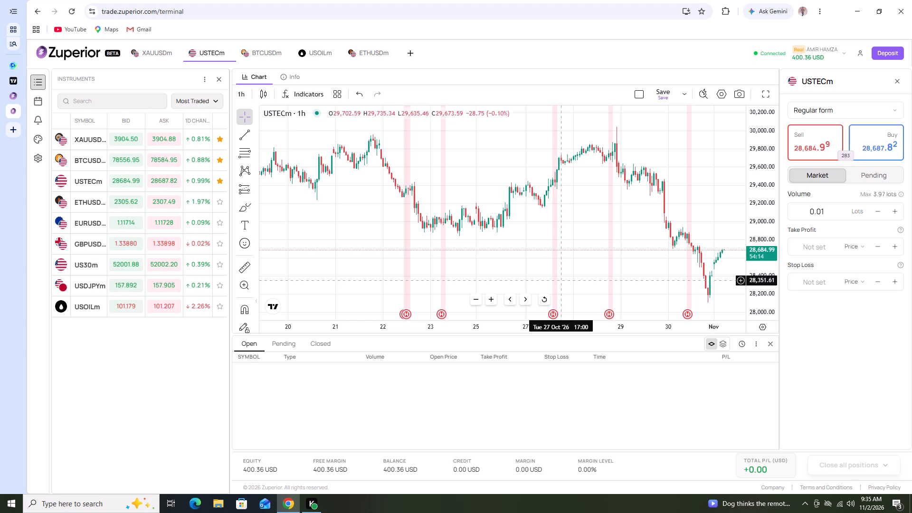
scroll(770, 245, "up", 1)
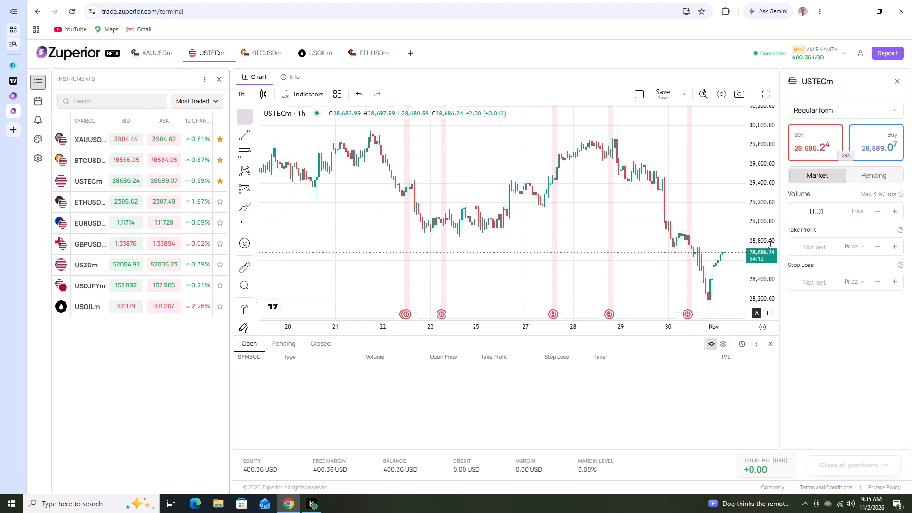
scroll(770, 244, "up", 2)
scroll(722, 266, "up", 3)
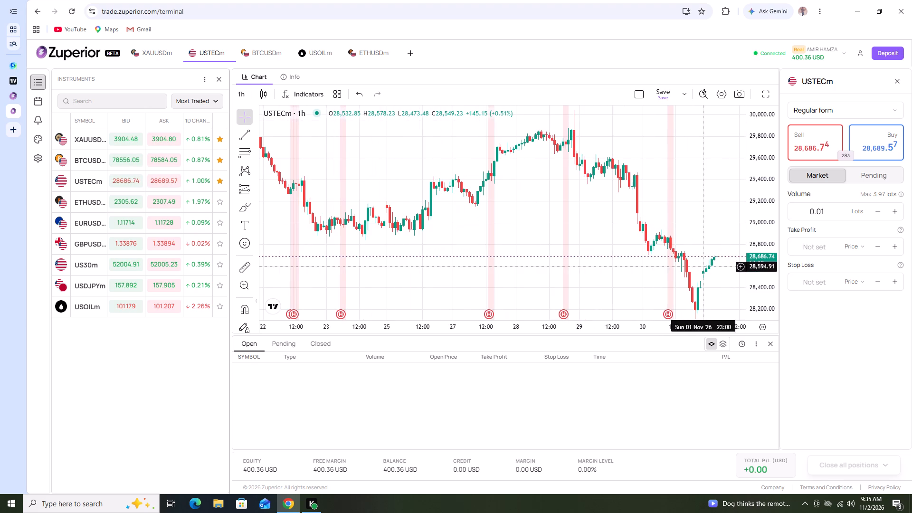
scroll(670, 240, "down", 2)
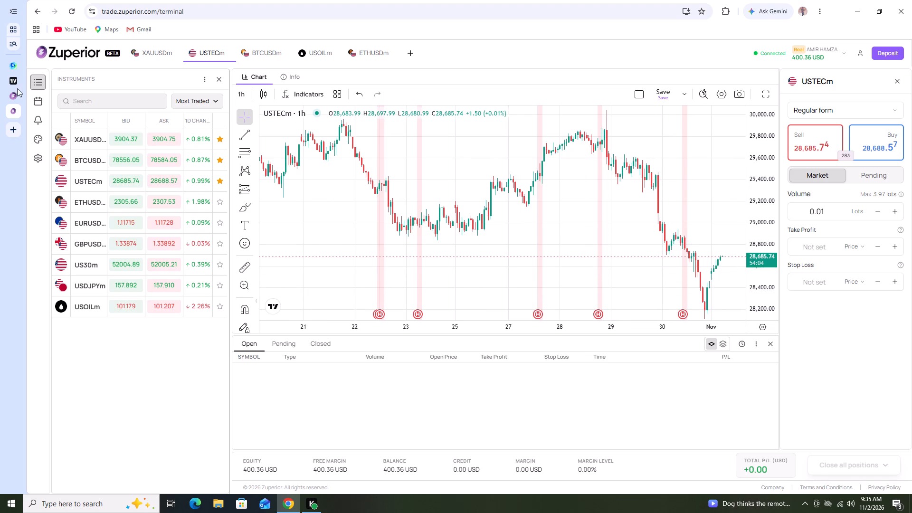
View the XAUUSDm chart on the 1-hour timeframe.
left_click(134, 57)
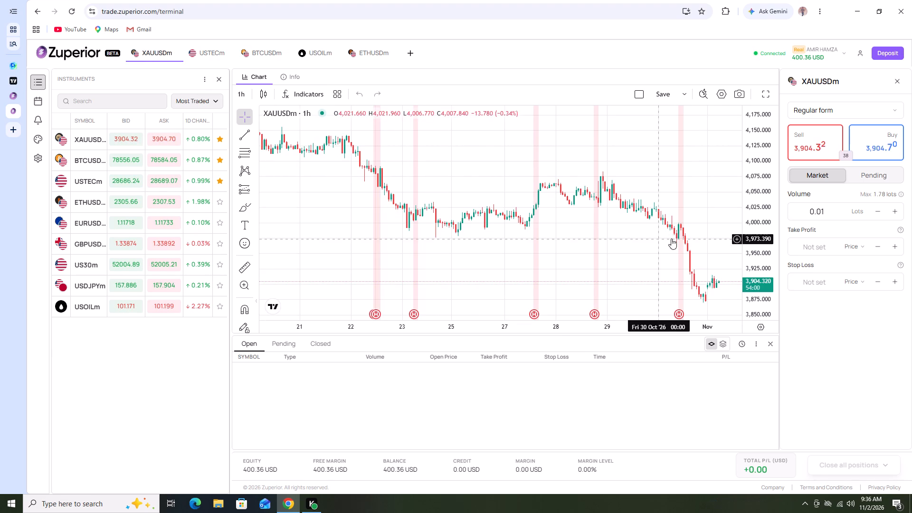
Bring up the BTCUSDm chart.
left_click(251, 46)
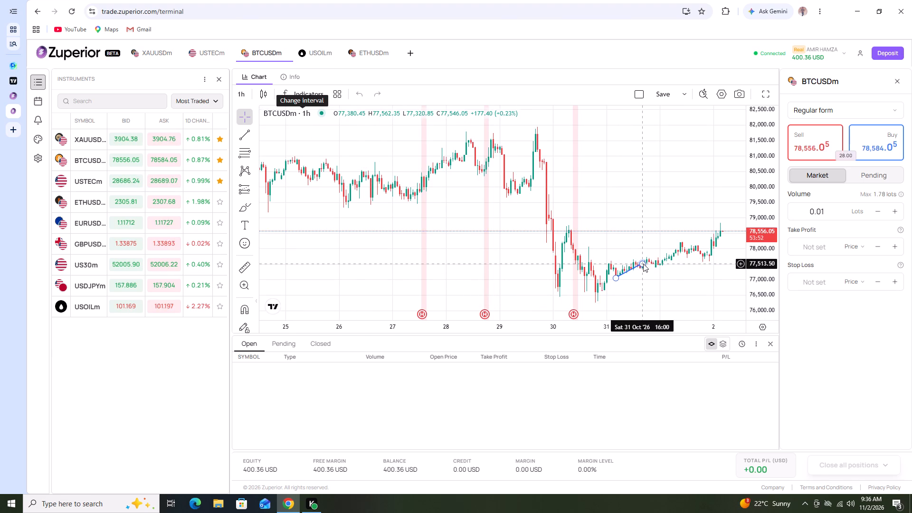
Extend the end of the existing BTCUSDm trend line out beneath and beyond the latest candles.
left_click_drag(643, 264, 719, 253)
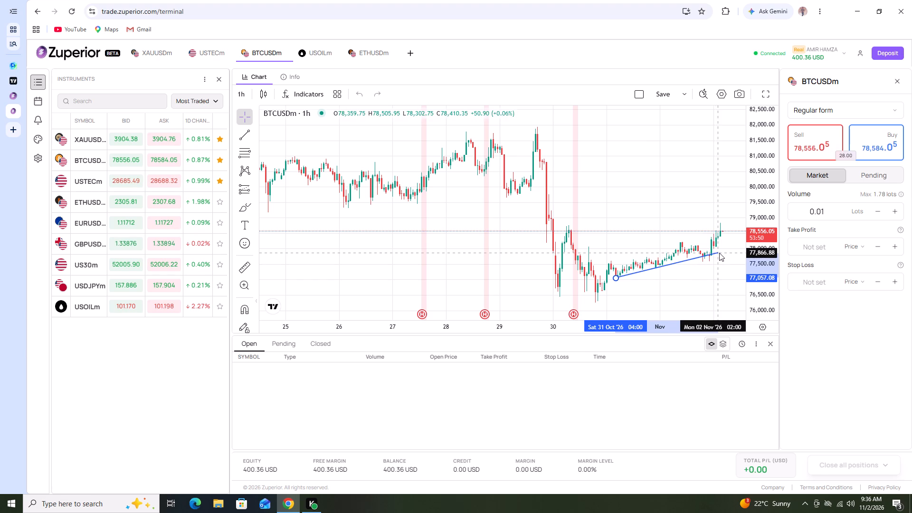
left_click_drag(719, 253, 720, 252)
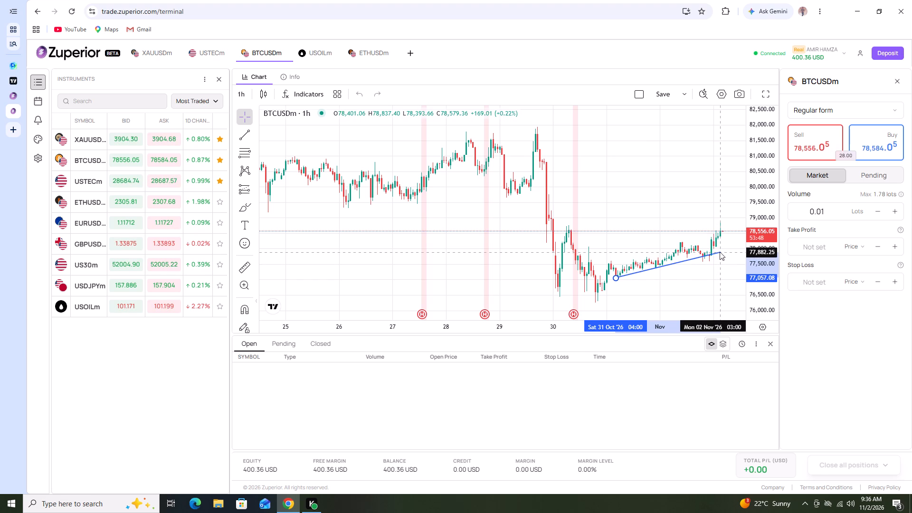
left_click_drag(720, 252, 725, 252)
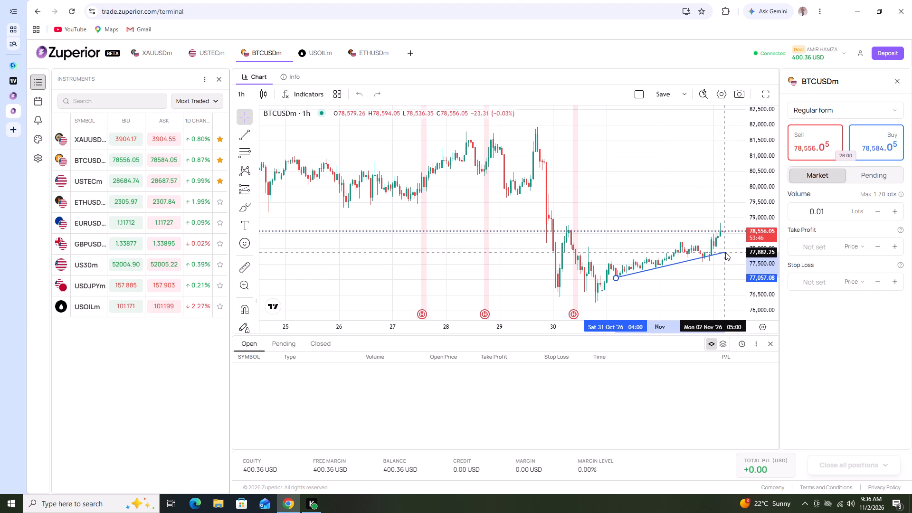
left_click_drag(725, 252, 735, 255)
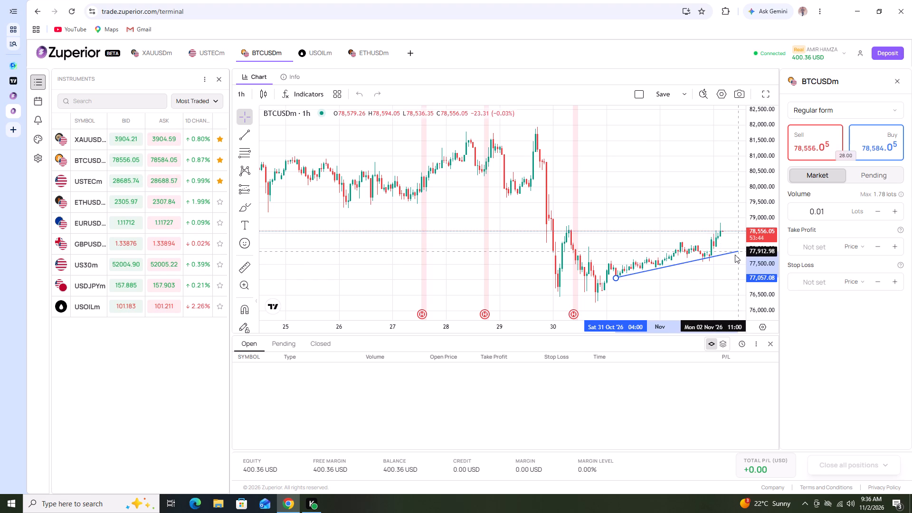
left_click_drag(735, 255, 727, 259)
Delete the existing trend line that starts at 31 Oct from the BTCUSDm chart.
right_click(722, 259)
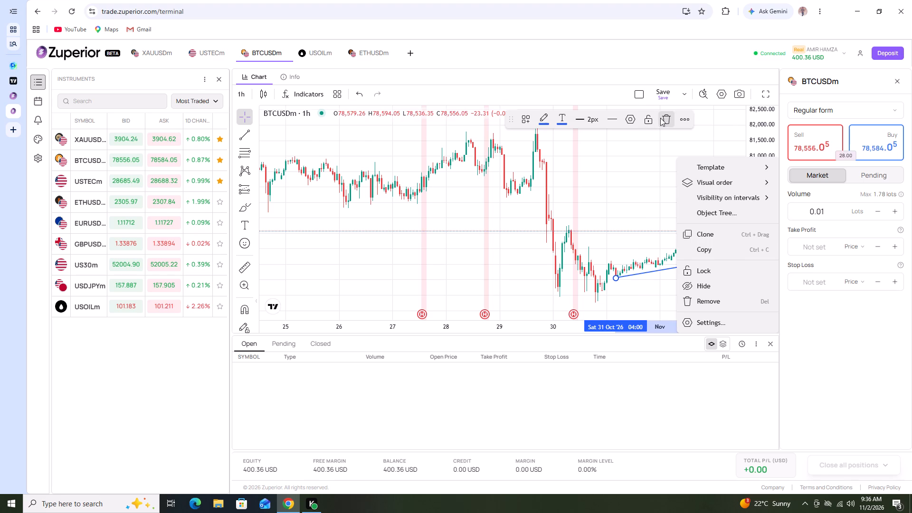
left_click(661, 118)
Draw a rising trend line on BTCUSDm from the 30 Oct low at about 76,254 to about 78,005 on 2 Nov.
left_click(245, 131)
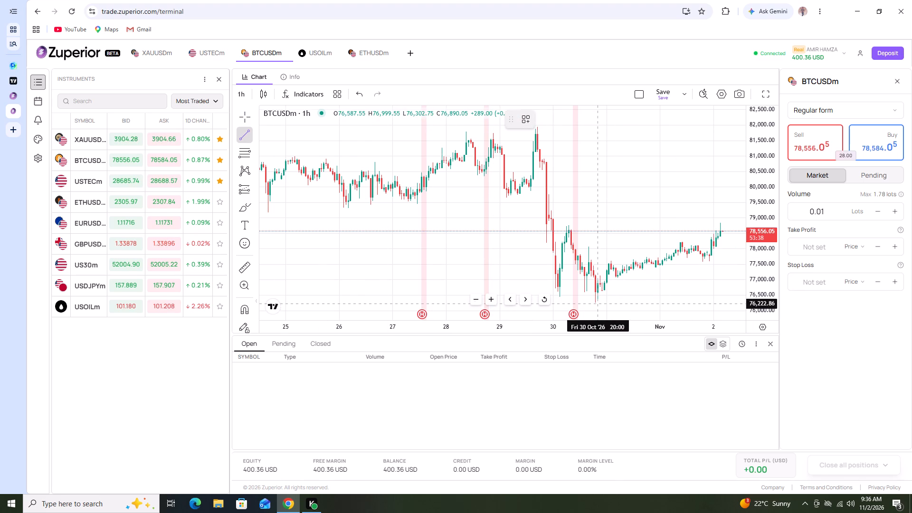
left_click_drag(596, 303, 602, 299)
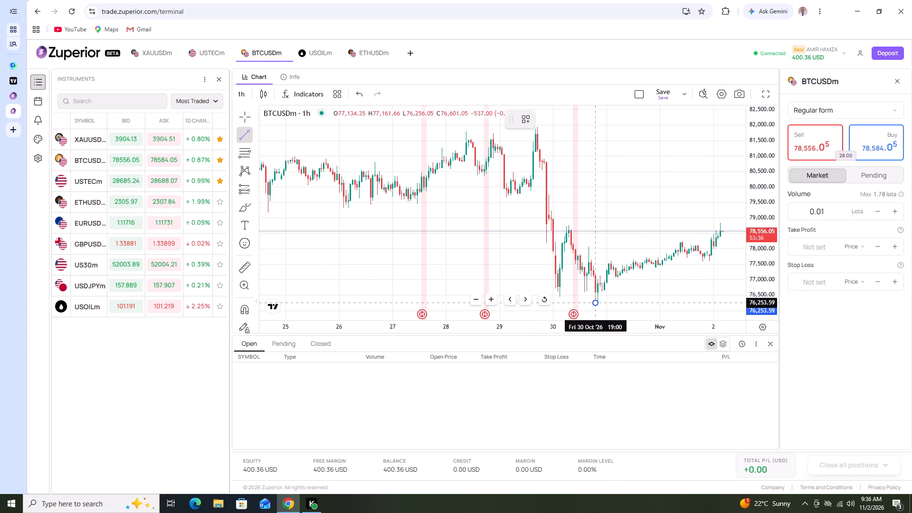
left_click(743, 248)
right_click(690, 210)
left_click(595, 200)
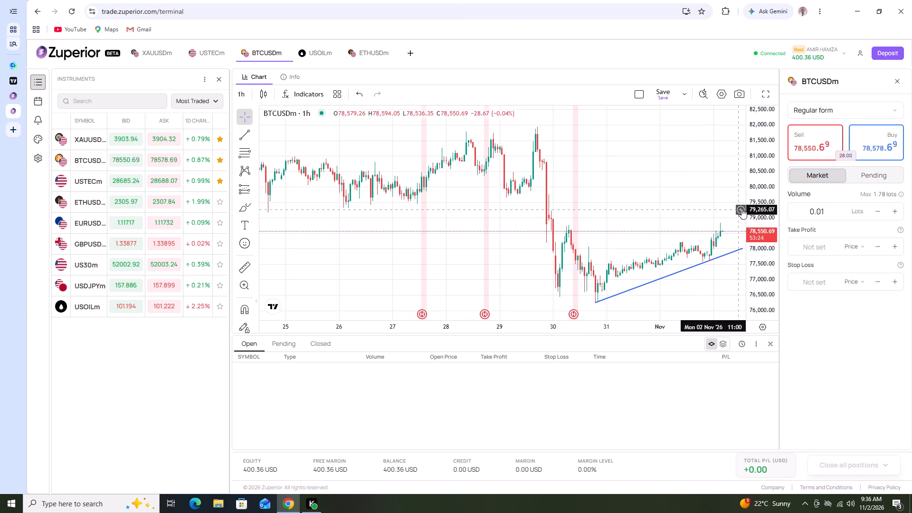
Draw a thin rectangle zone from the 30 Oct swing high at about 78,813 across to 3 Nov at about 78,719.
scroll(757, 204, "up", 3)
left_click_drag(714, 204, 620, 181)
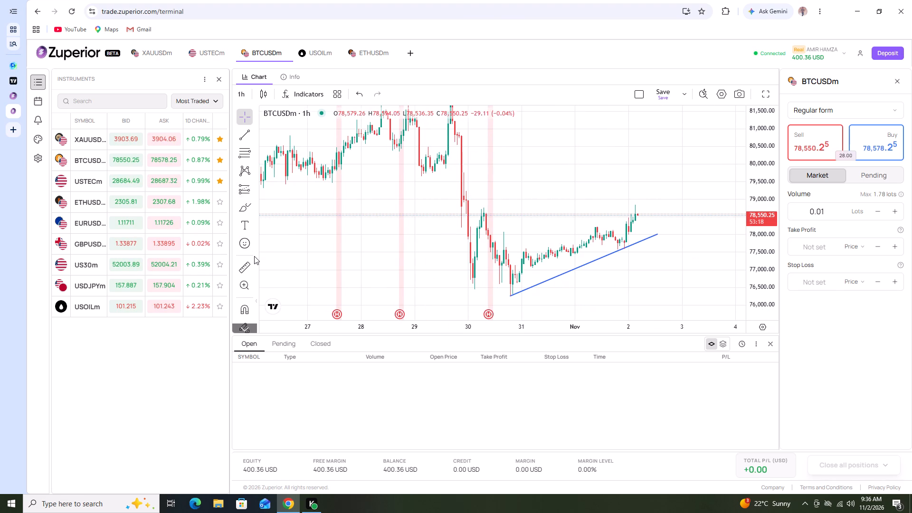
left_click(256, 209)
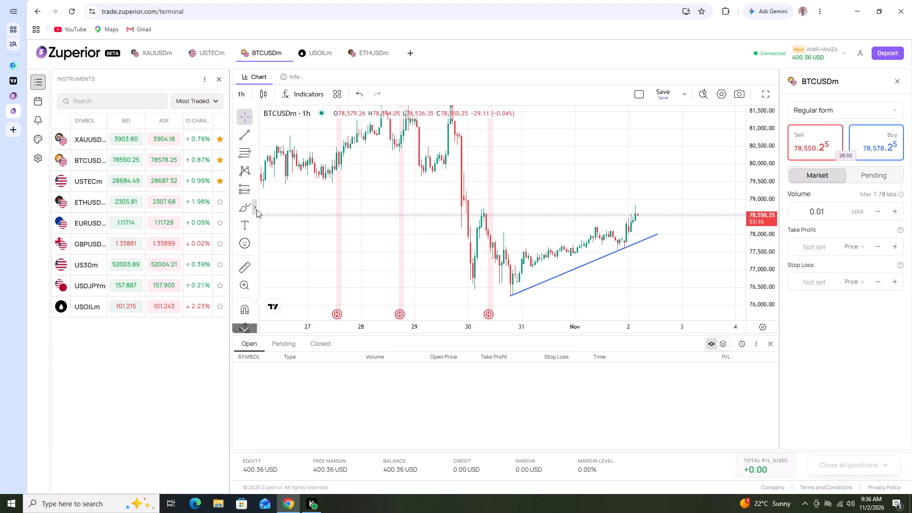
left_click(284, 294)
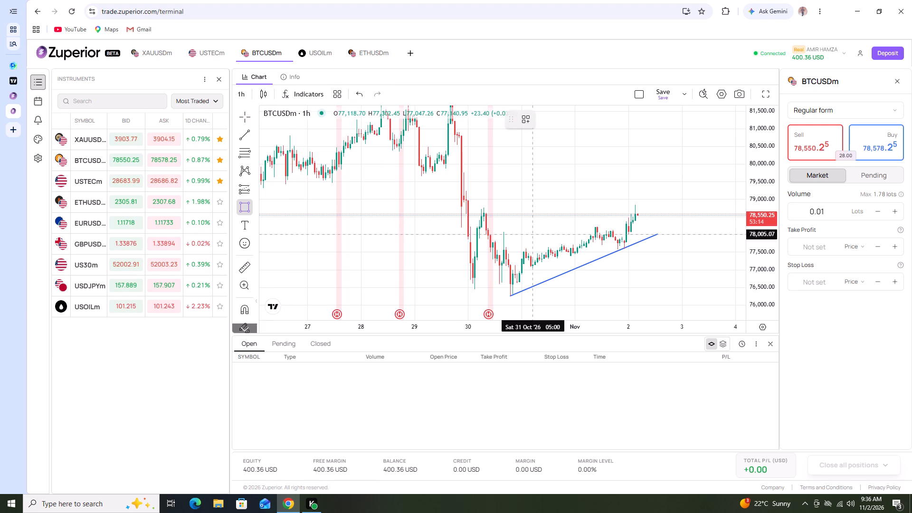
left_click_drag(483, 206, 515, 214)
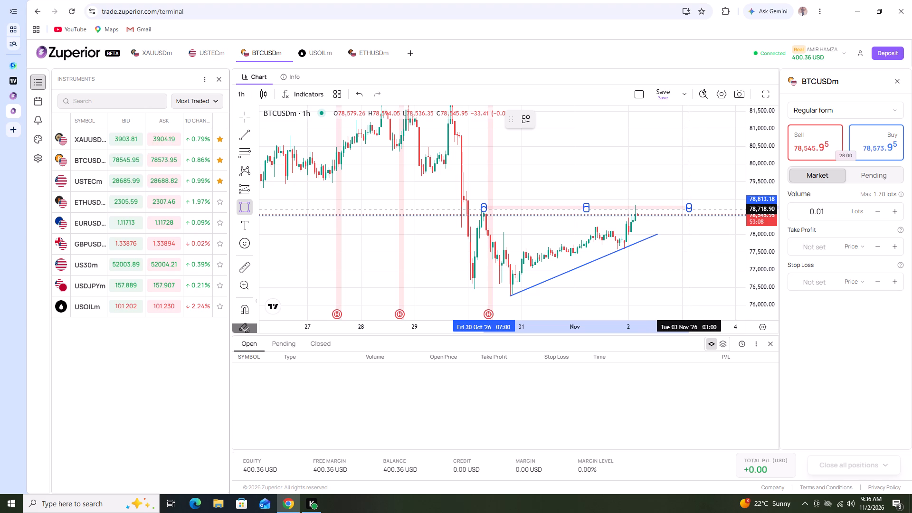
left_click(690, 209)
right_click_drag(678, 289, 672, 287)
left_click(549, 219)
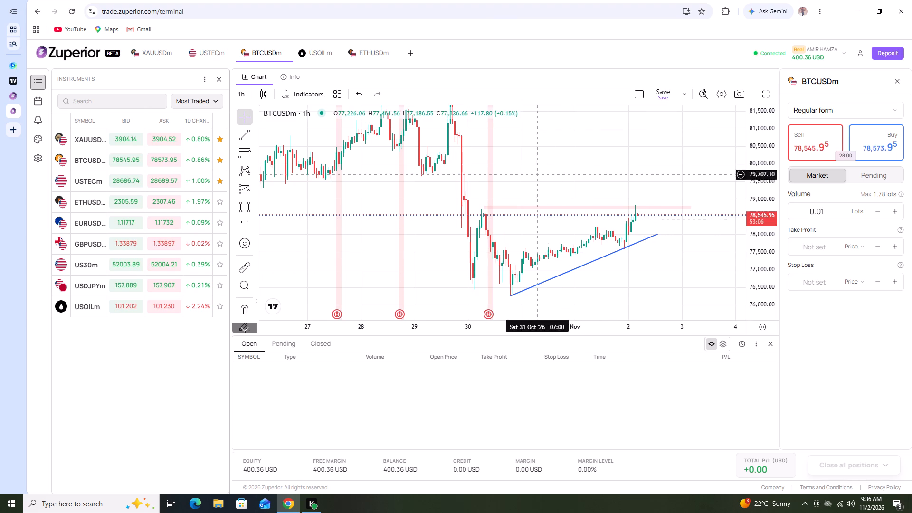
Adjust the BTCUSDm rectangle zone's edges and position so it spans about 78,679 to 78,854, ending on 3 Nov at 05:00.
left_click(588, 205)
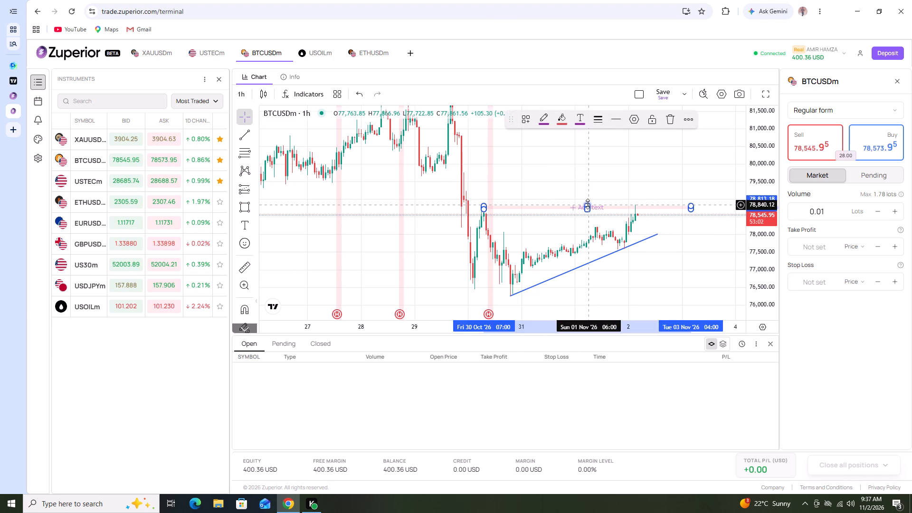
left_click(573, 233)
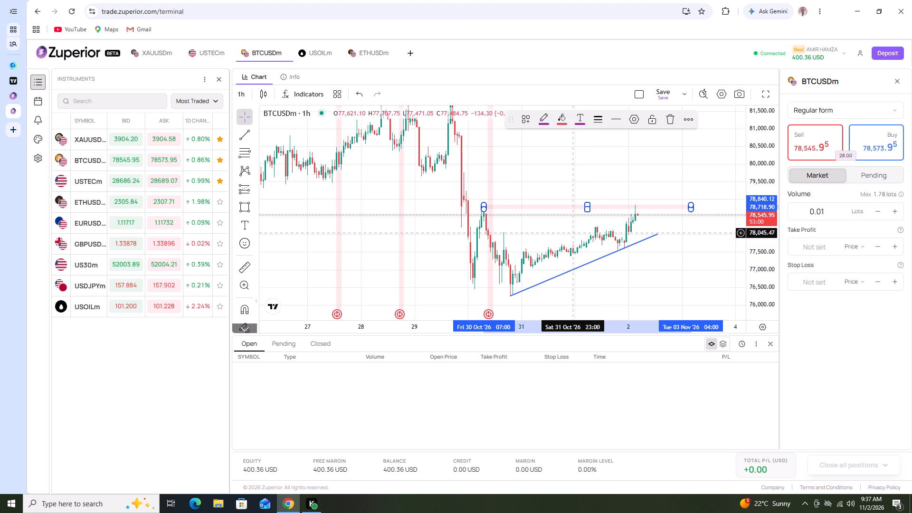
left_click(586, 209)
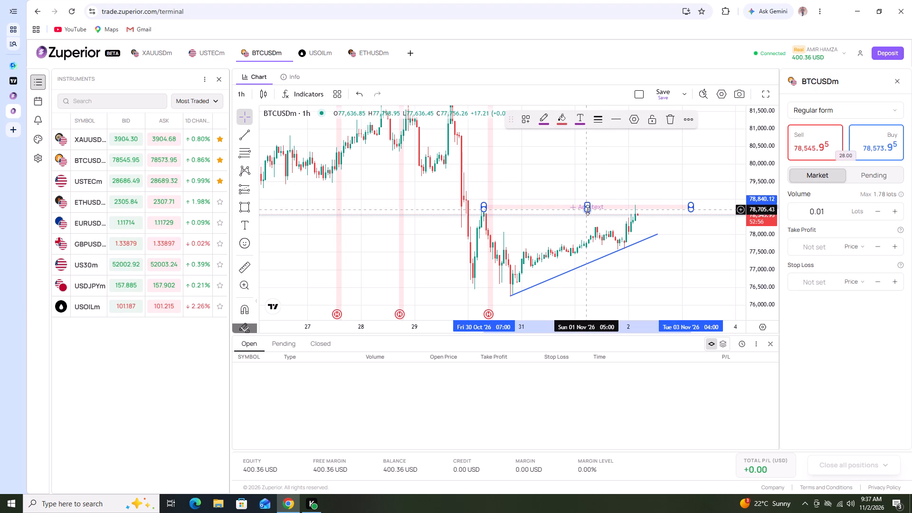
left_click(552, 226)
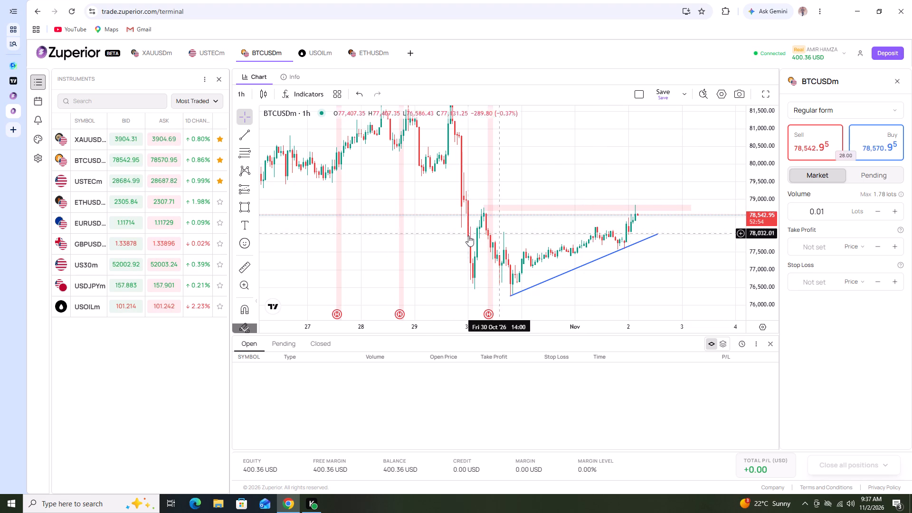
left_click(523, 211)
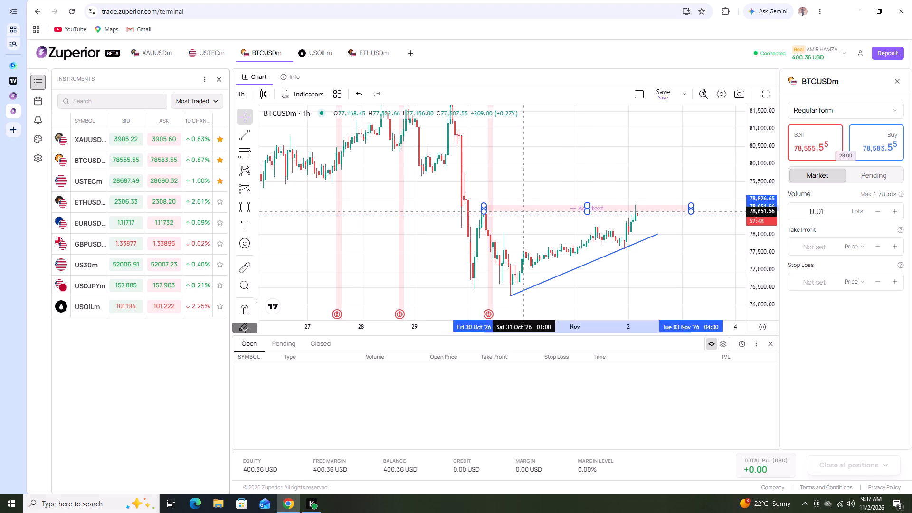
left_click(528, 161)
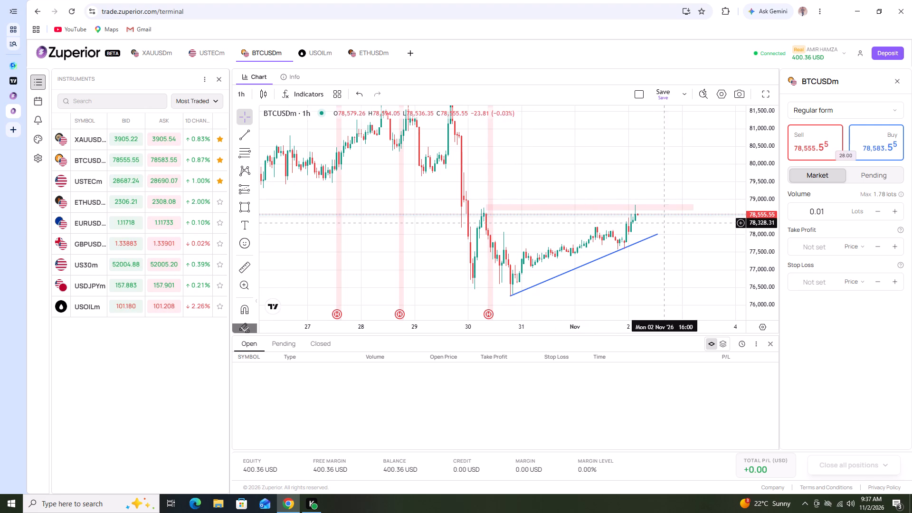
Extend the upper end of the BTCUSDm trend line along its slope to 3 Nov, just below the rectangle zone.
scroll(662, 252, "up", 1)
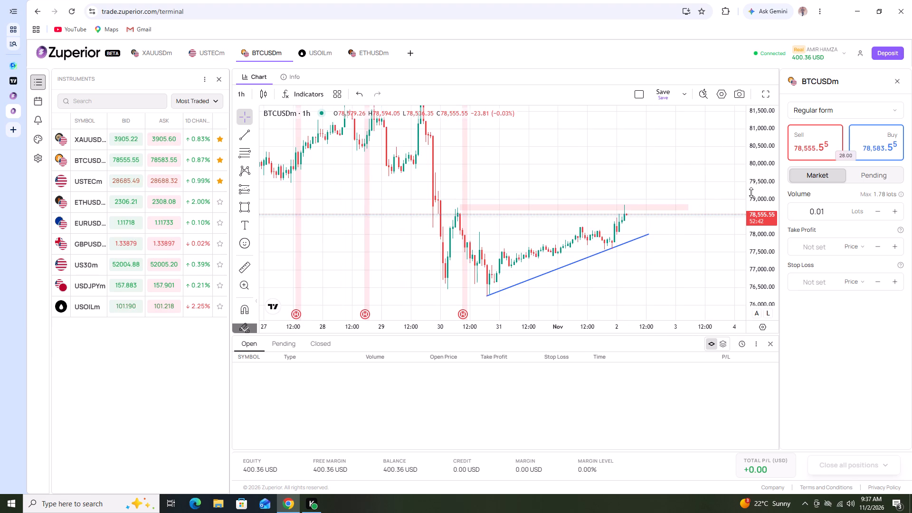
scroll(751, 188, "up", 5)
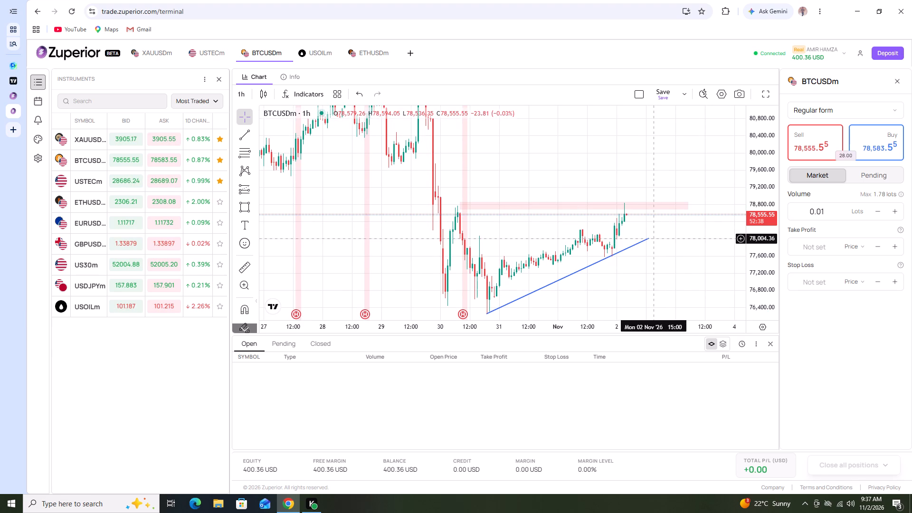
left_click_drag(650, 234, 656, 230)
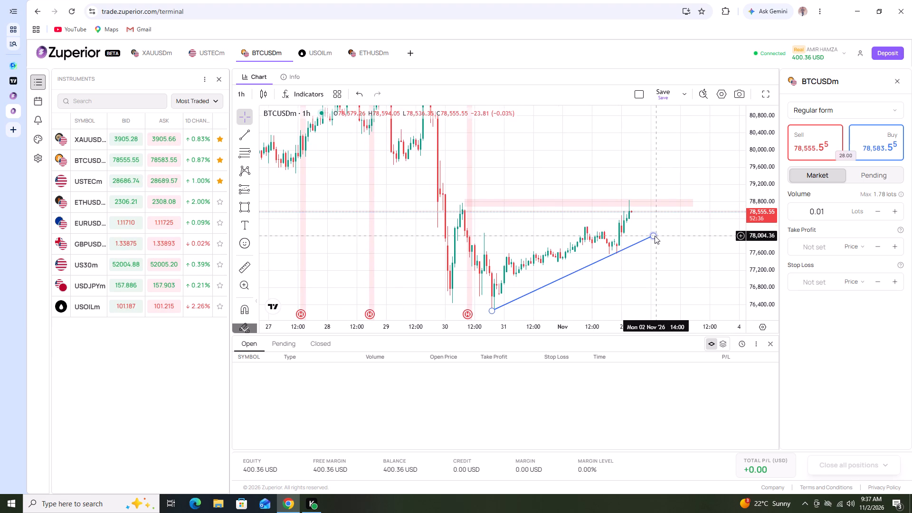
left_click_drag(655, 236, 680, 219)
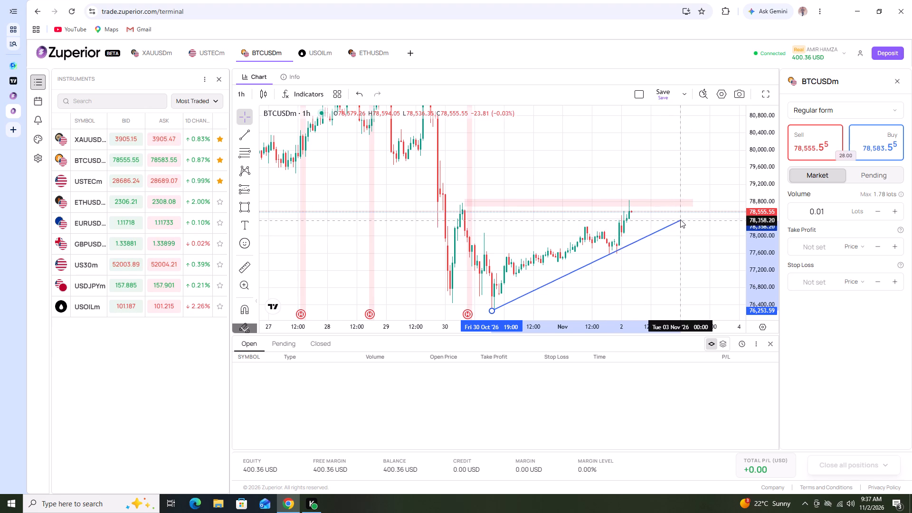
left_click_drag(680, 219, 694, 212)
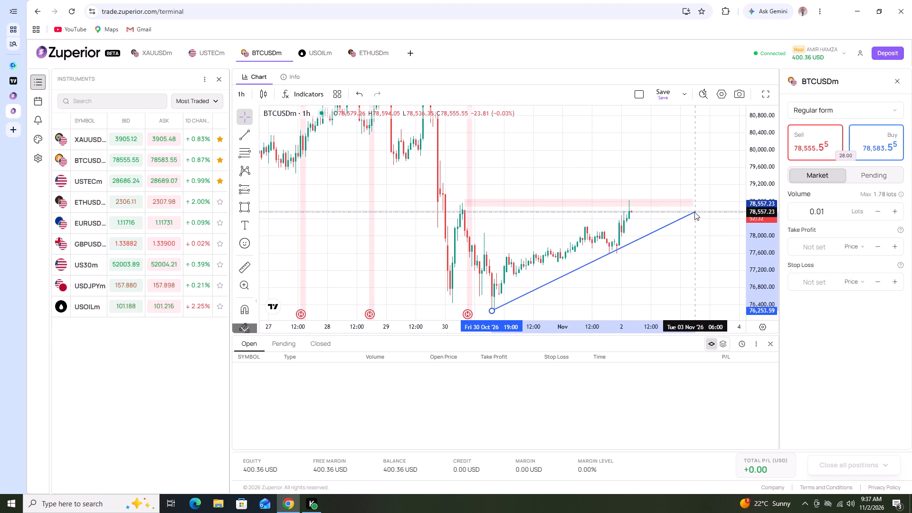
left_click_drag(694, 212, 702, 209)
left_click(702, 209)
Remove all drawings from the BTCUSDm chart.
right_click(670, 267)
left_click(662, 277)
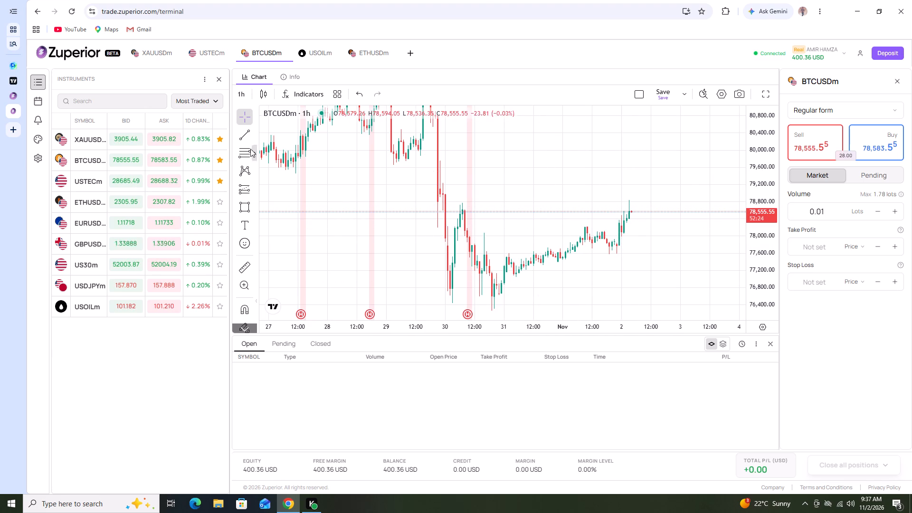
Draw a rising trend line on BTCUSDm from the 30 Oct low at about 76,246 to about 78,834 on 3 Nov.
left_click(246, 136)
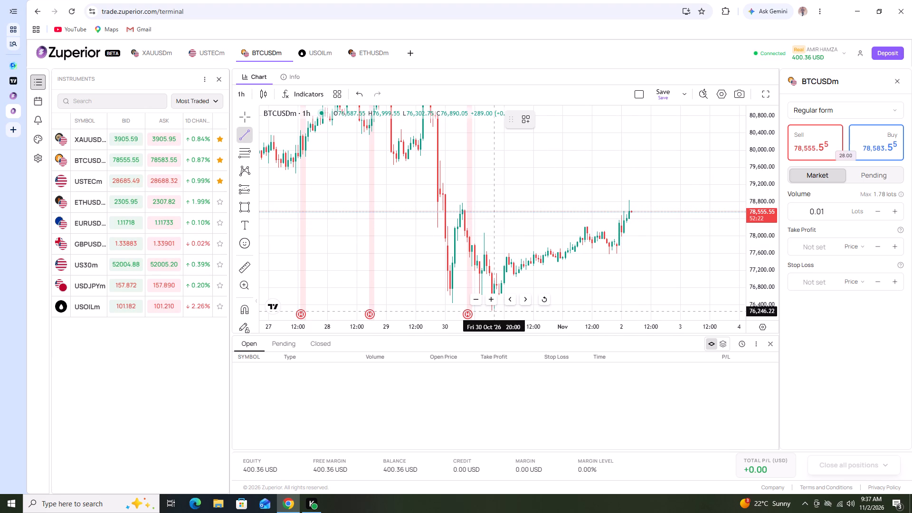
left_click_drag(494, 311, 530, 289)
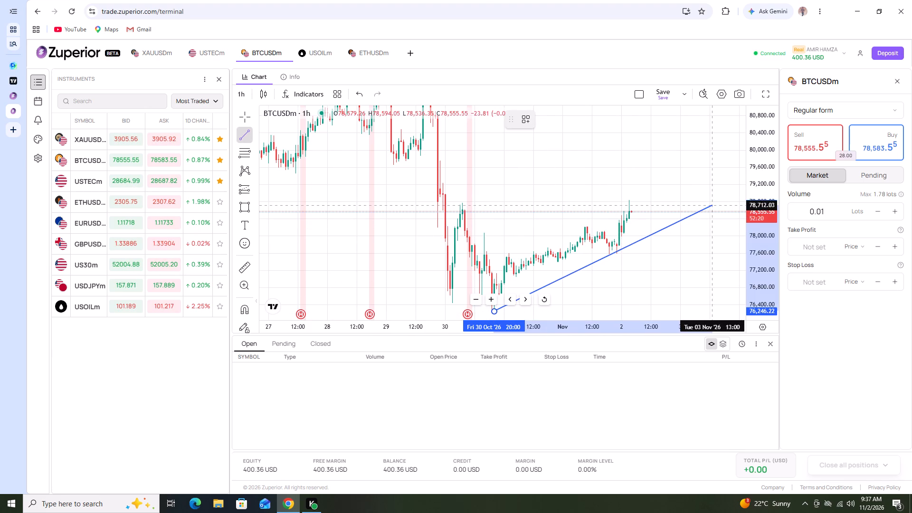
left_click(720, 200)
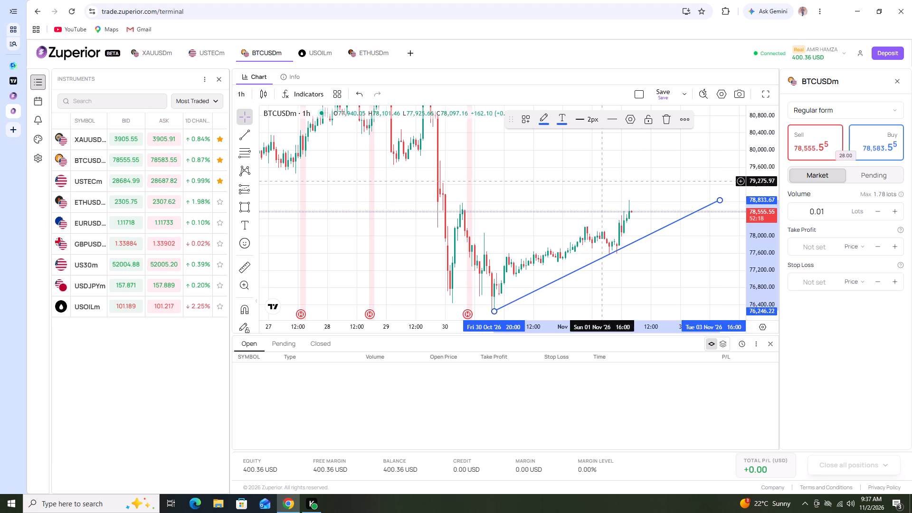
right_click(596, 180)
left_click(570, 173)
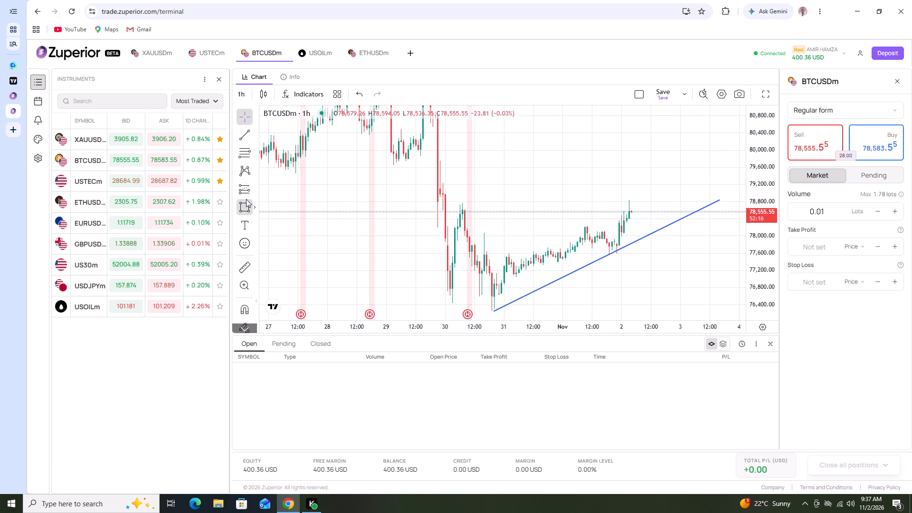
Draw a thin rectangle zone from 30 Oct at about 78,823 across to 3 Nov at about 78,701.
left_click(246, 199)
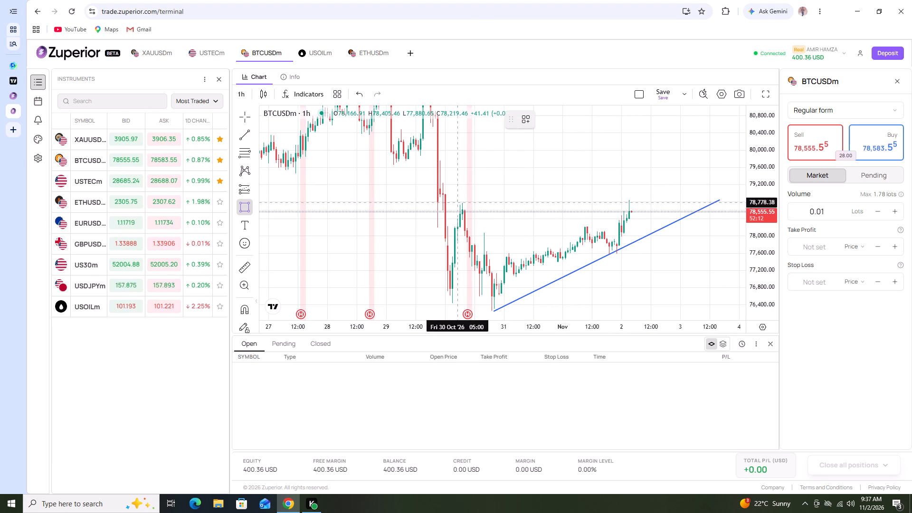
left_click_drag(453, 200, 609, 204)
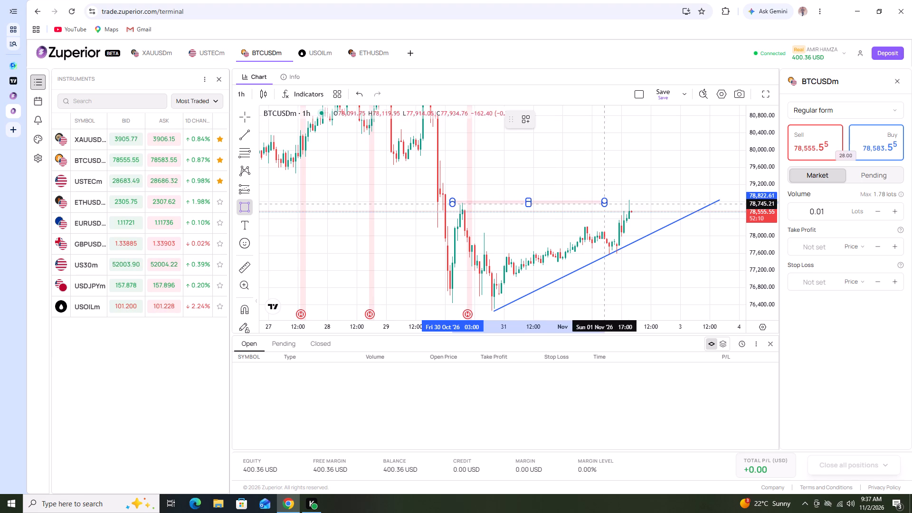
left_click_drag(609, 204, 657, 202)
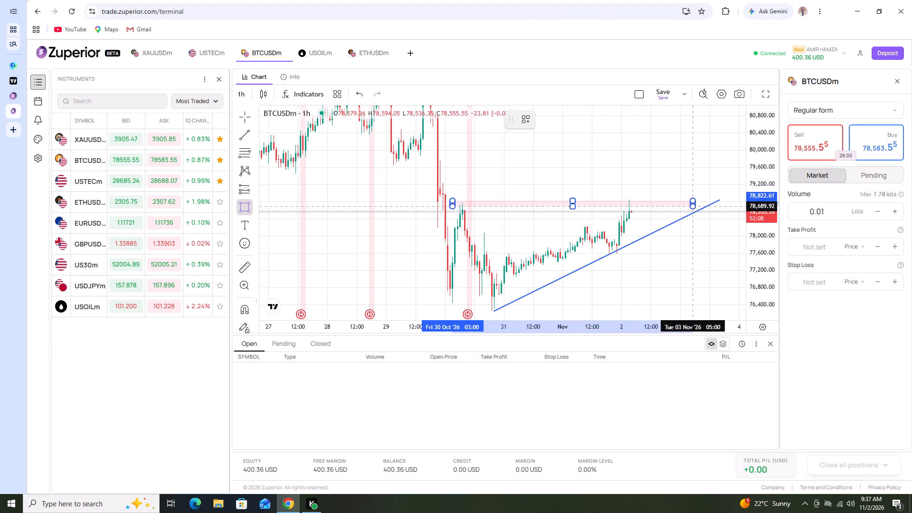
left_click(705, 206)
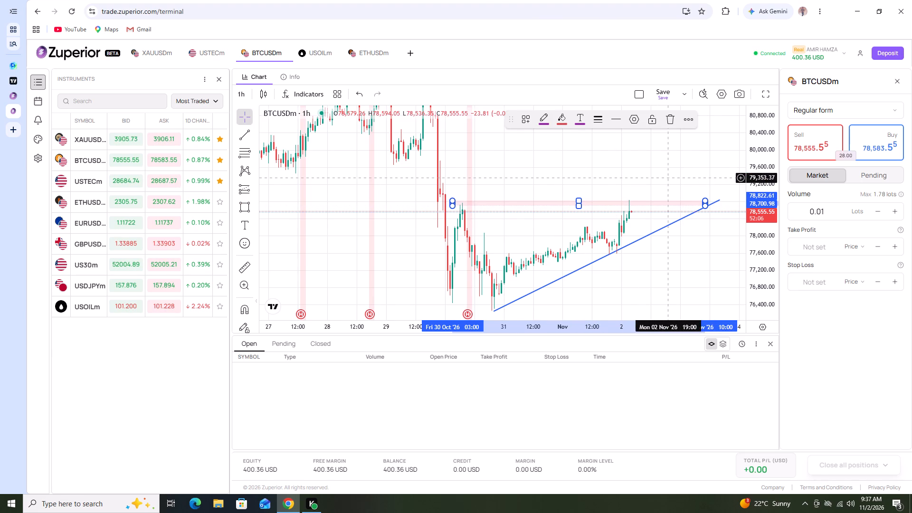
right_click(664, 177)
left_click(519, 157)
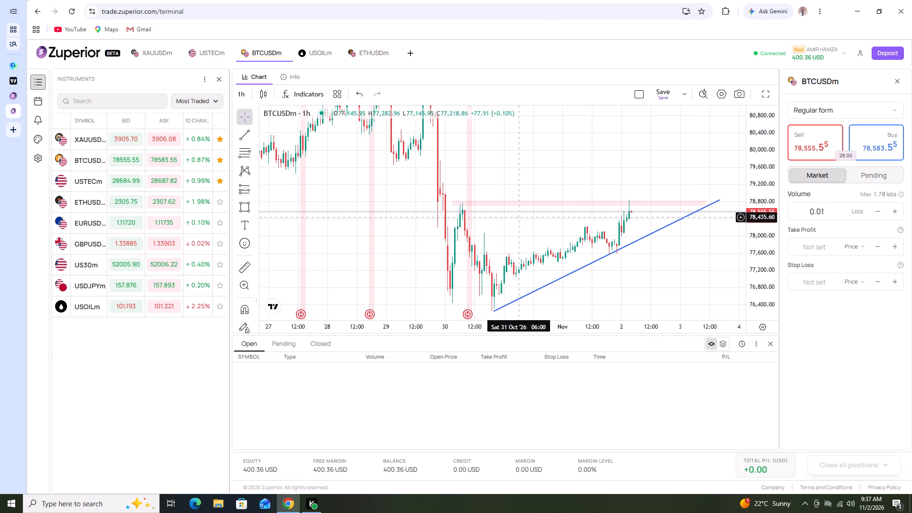
Switch the BTCUSDm chart to the 5-minute timeframe and examine recent candles between the zone and the trend line.
scroll(766, 205, "up", 1)
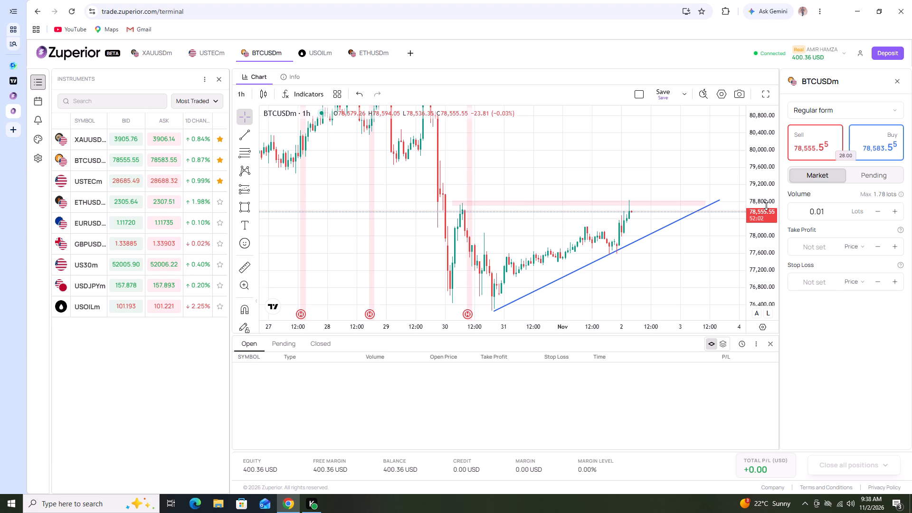
scroll(766, 205, "up", 2)
left_click_drag(728, 254, 717, 214)
scroll(704, 231, "up", 1)
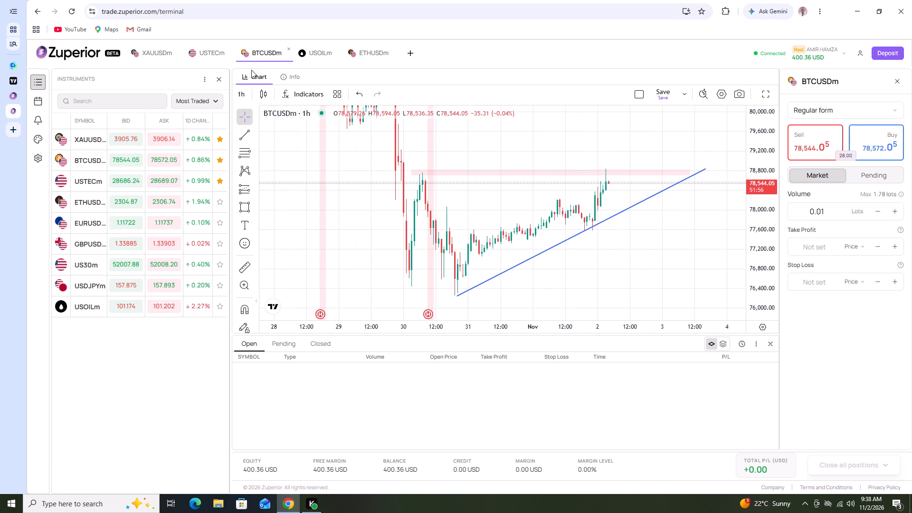
left_click(249, 94)
left_click(261, 161)
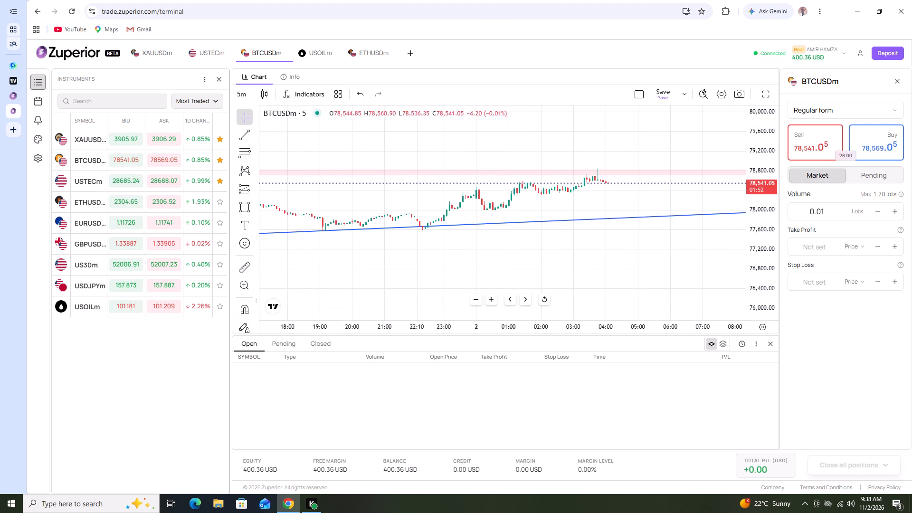
left_click(538, 300)
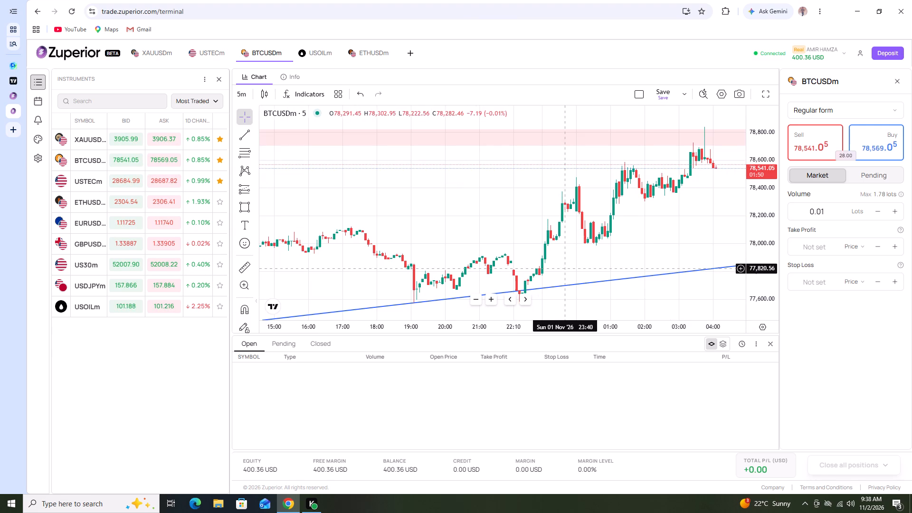
scroll(566, 266, "down", 1)
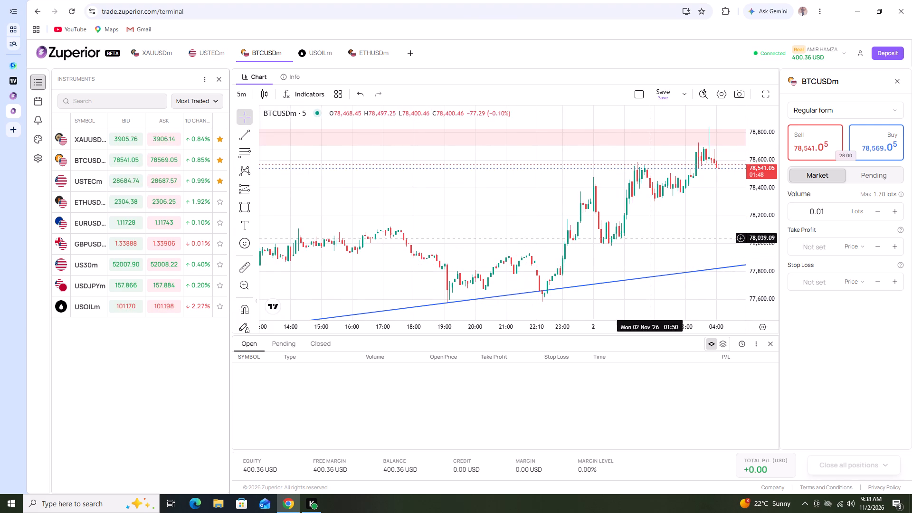
left_click_drag(650, 233, 568, 238)
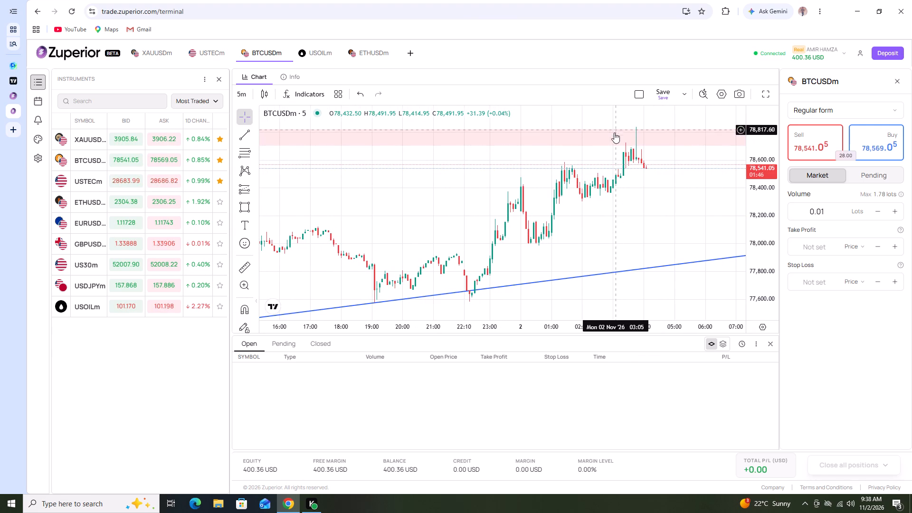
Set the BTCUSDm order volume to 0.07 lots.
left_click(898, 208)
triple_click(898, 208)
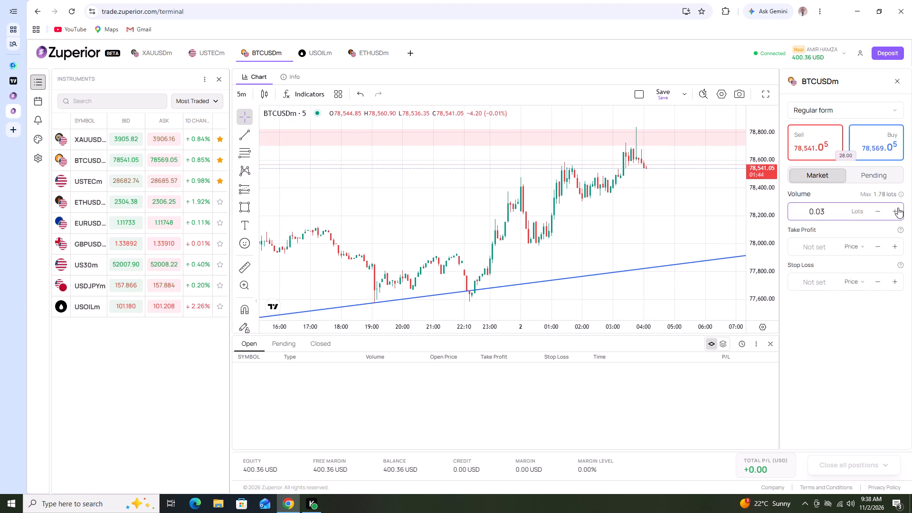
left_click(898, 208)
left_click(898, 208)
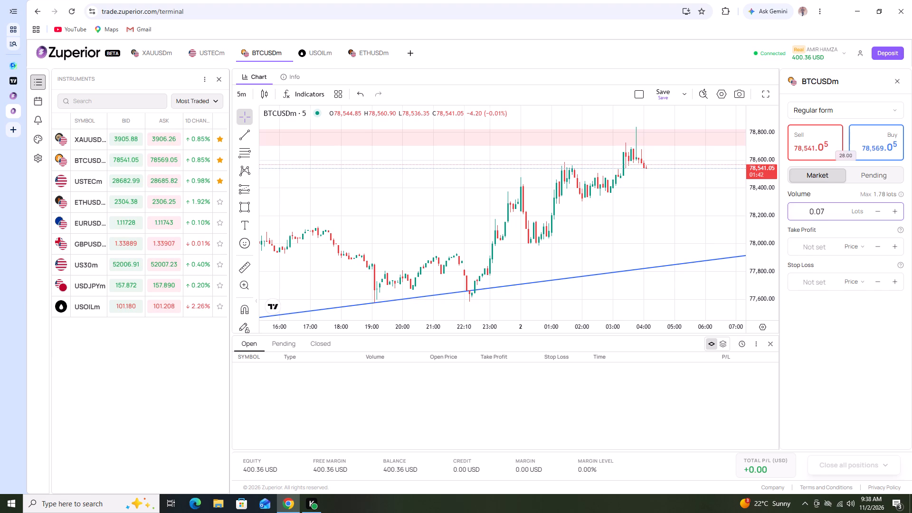
Prepare a BTCUSDm market sell order with a stop loss at about 78,848.3, just above the resistance zone.
left_click(816, 146)
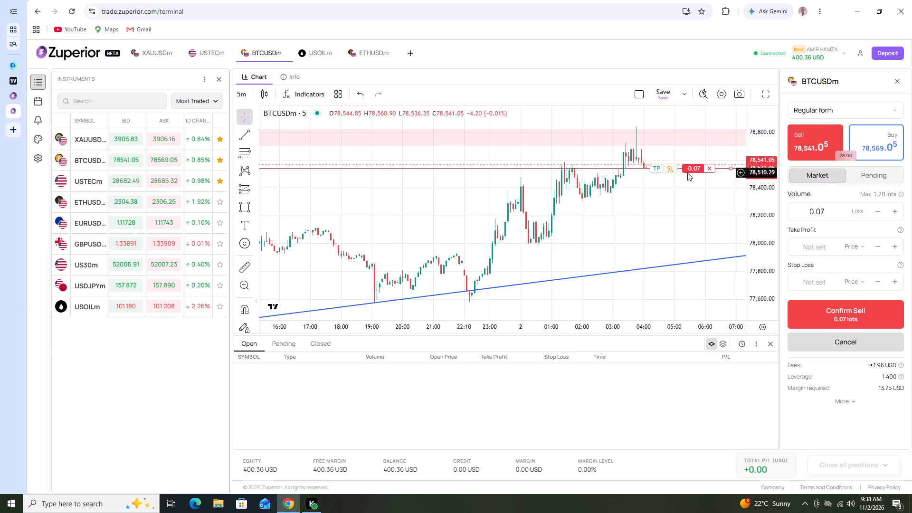
left_click(670, 167)
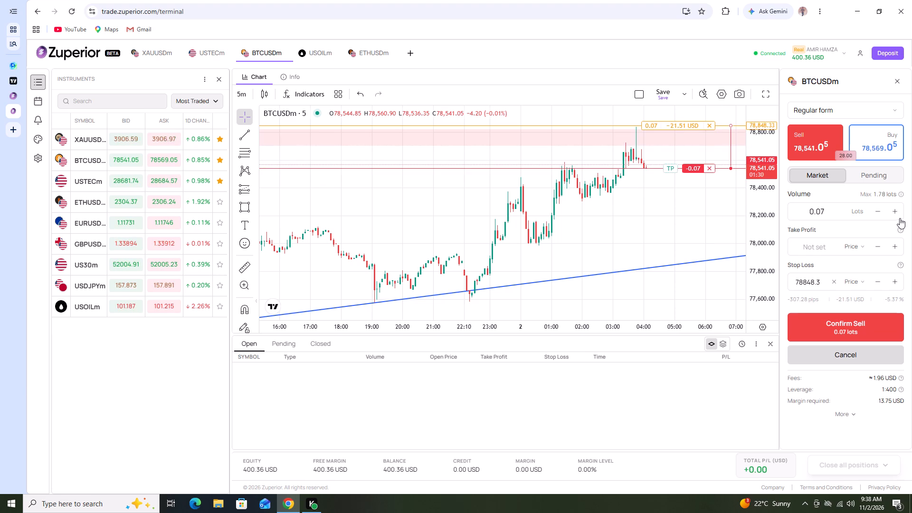
Set the sell order's volume to 0.03 lots.
double_click(878, 212)
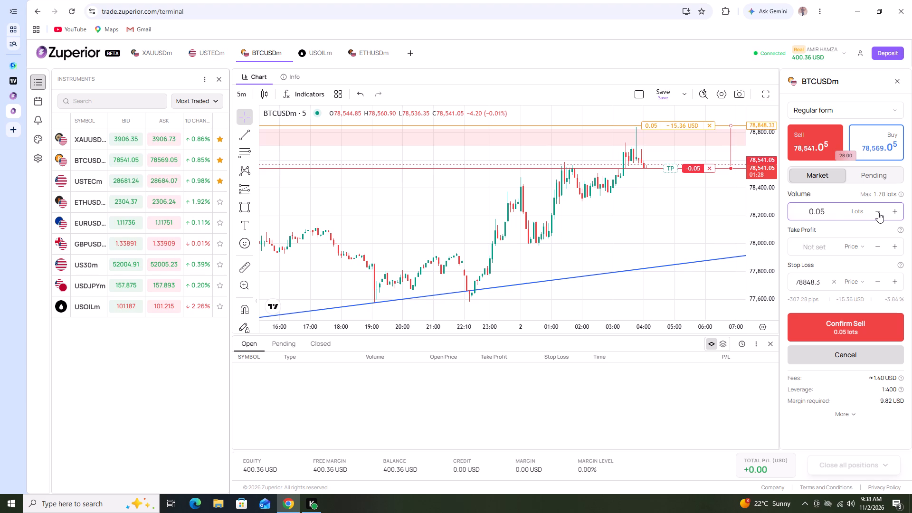
left_click(878, 212)
left_click(878, 212)
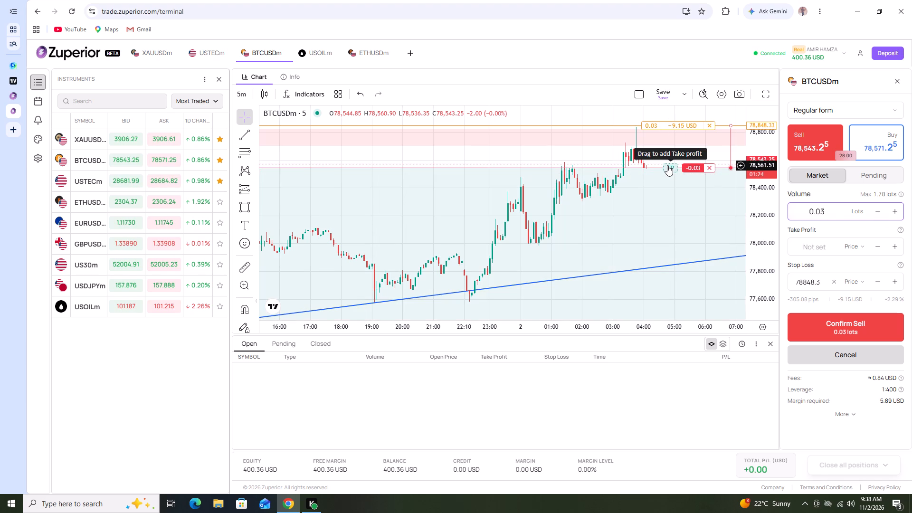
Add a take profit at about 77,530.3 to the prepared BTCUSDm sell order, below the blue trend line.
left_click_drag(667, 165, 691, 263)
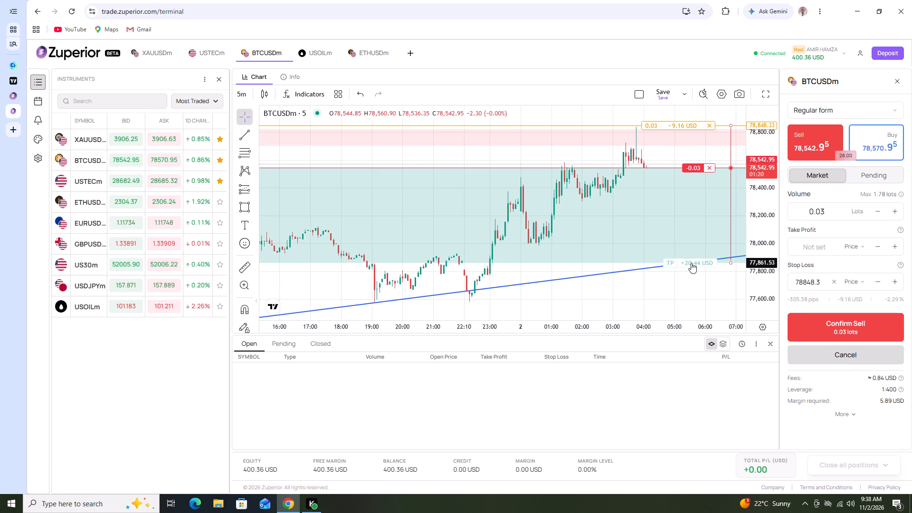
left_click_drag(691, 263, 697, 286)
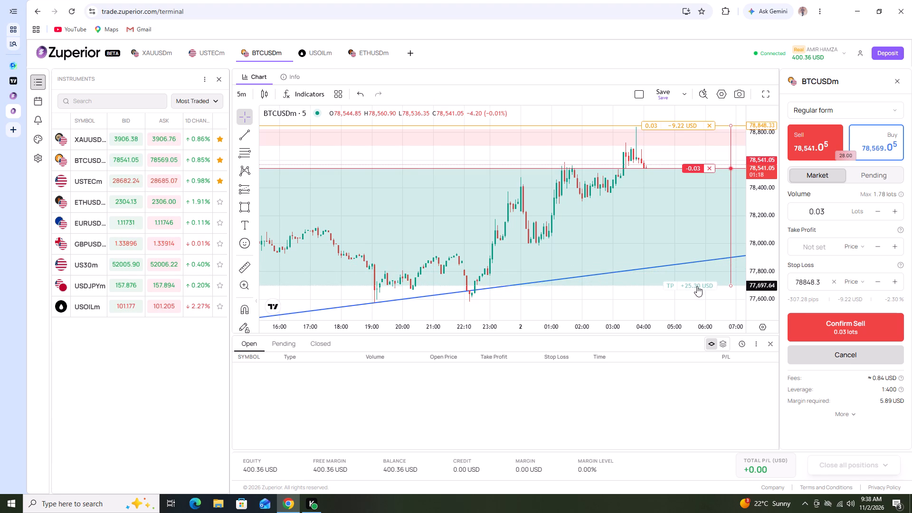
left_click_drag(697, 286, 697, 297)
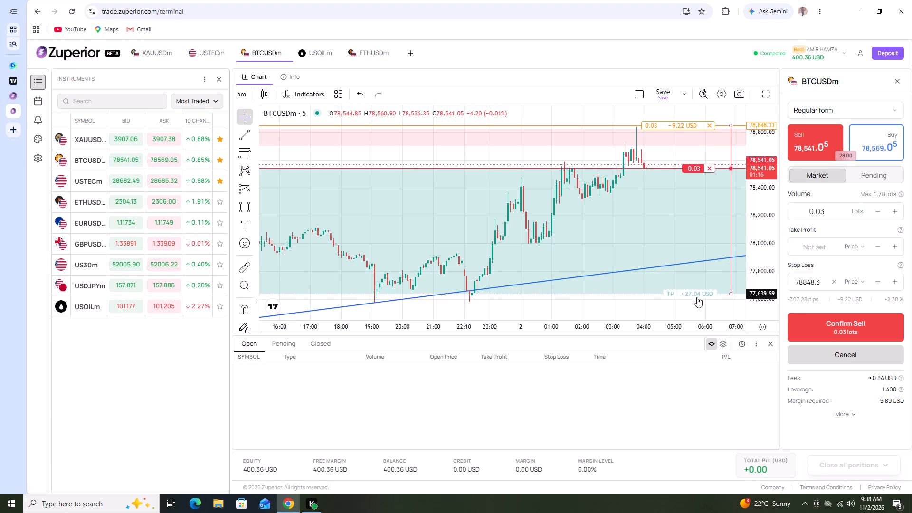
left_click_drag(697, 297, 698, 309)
Examine the 5-minute BTCUSDm candles against the sell order's entry, stop loss and take profit levels.
scroll(678, 301, "down", 1)
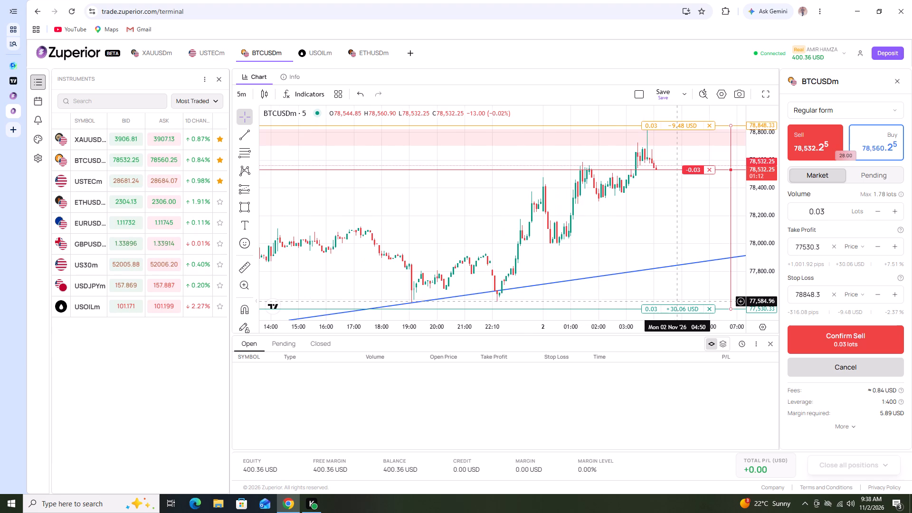
scroll(691, 243, "down", 2)
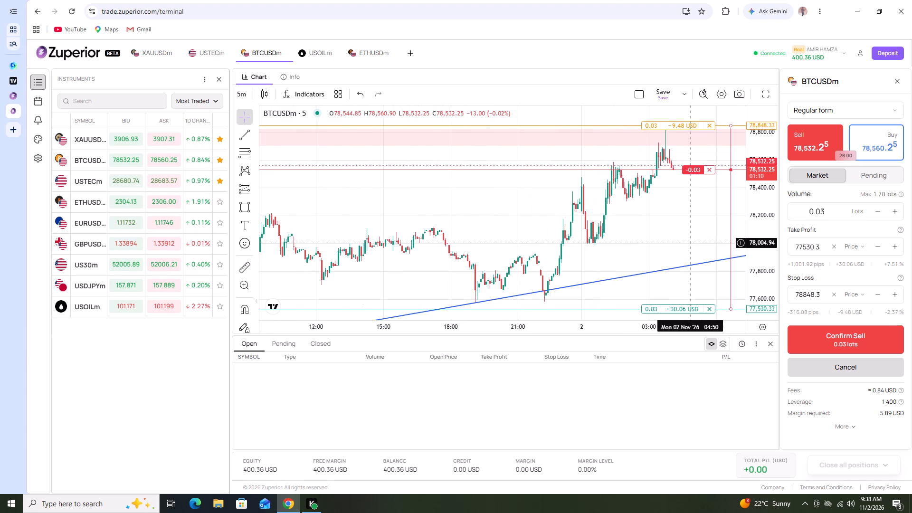
scroll(691, 242, "up", 3)
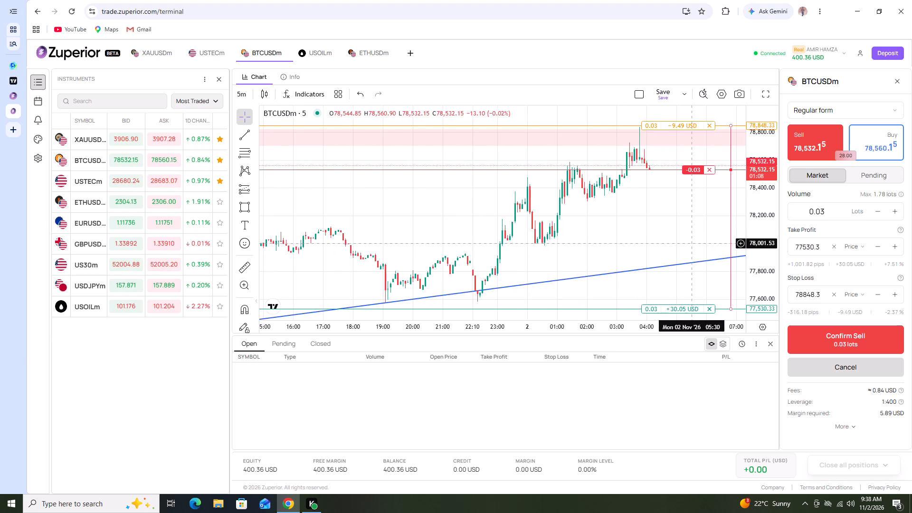
scroll(691, 244, "up", 2)
scroll(587, 215, "down", 1)
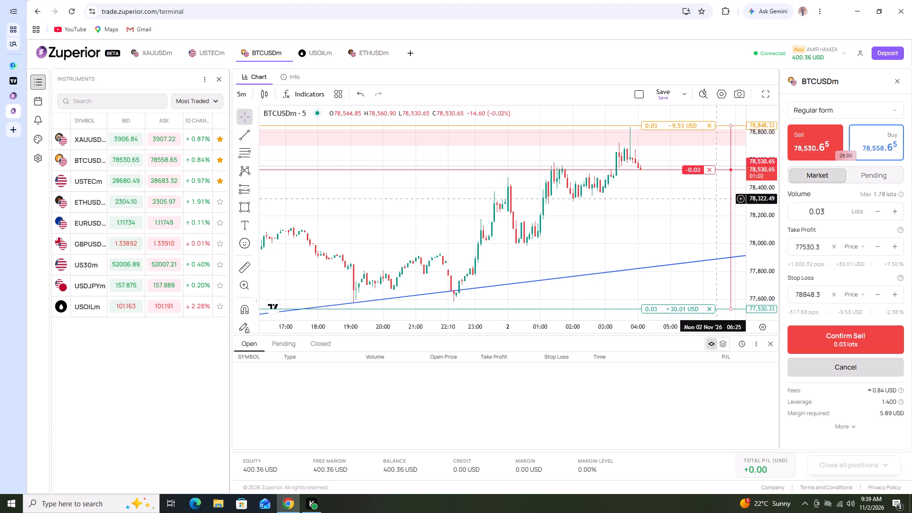
scroll(742, 192, "down", 1)
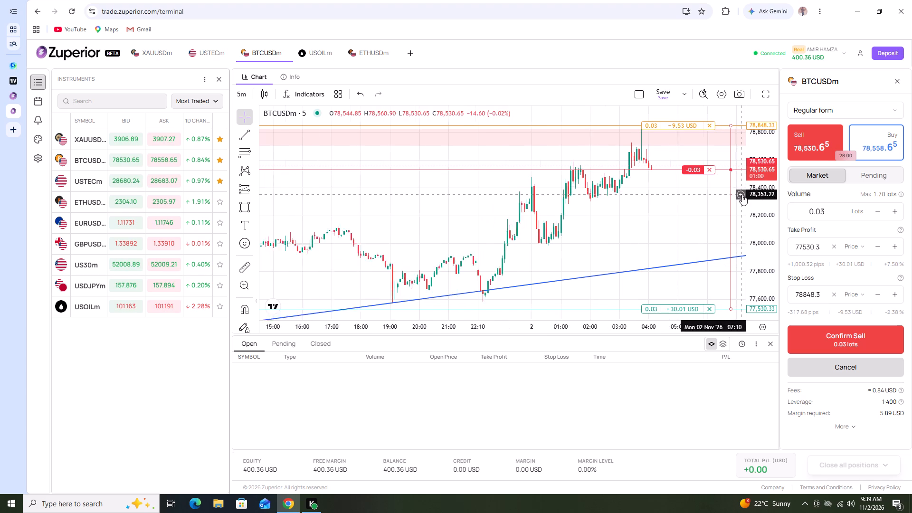
scroll(742, 195, "down", 1)
scroll(742, 197, "up", 1)
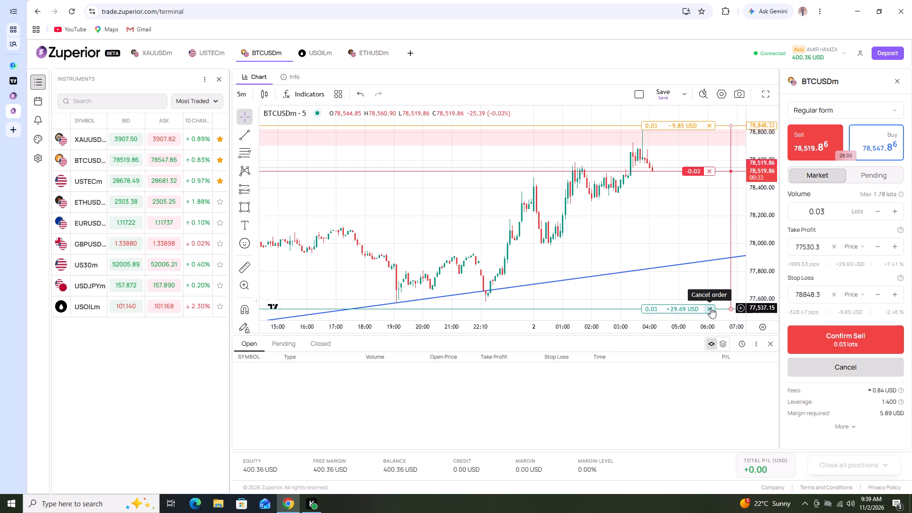
Cancel the prepared BTCUSDm sell order on the chart.
left_click(712, 170)
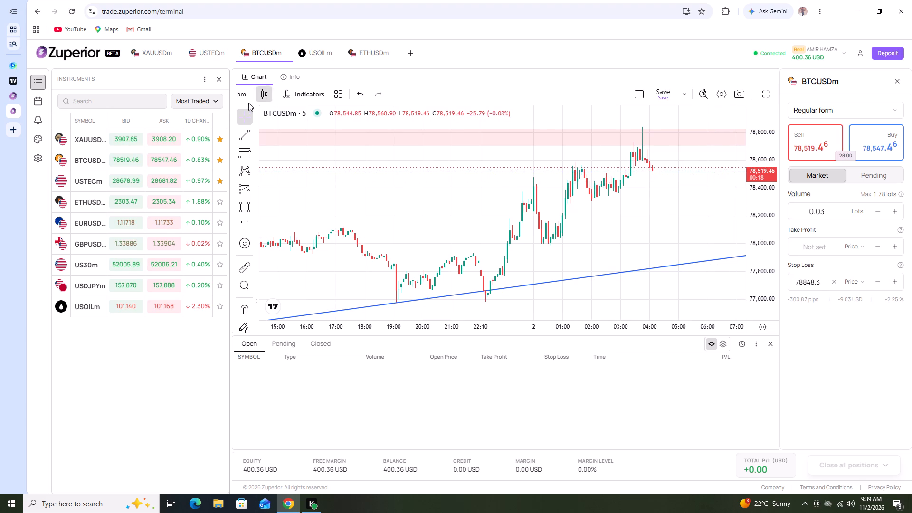
Place a Short Position projection beside the latest BTCUSDm candle, with its entry at about 78,558.
left_click(253, 150)
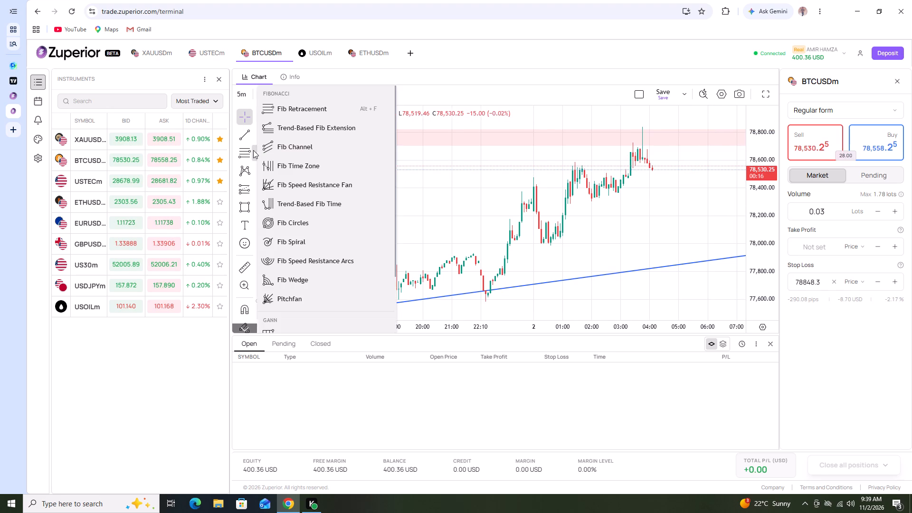
left_click(253, 150)
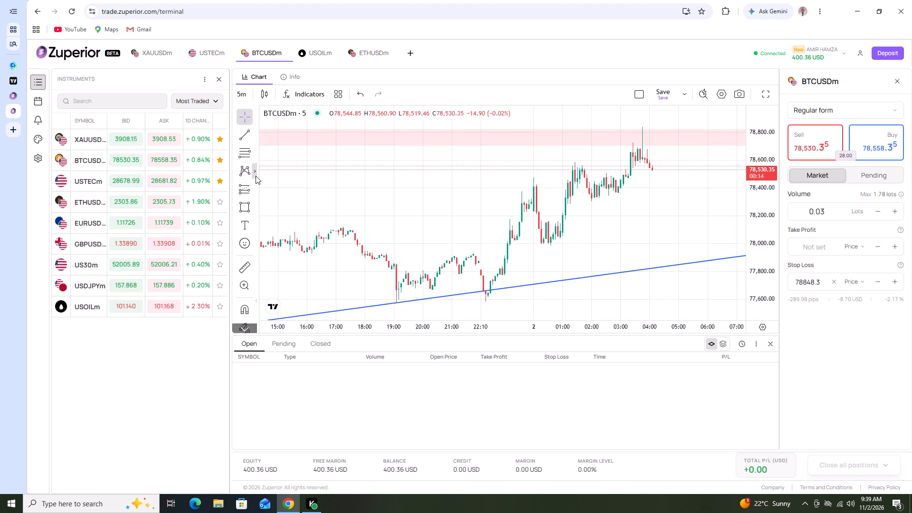
left_click(253, 182)
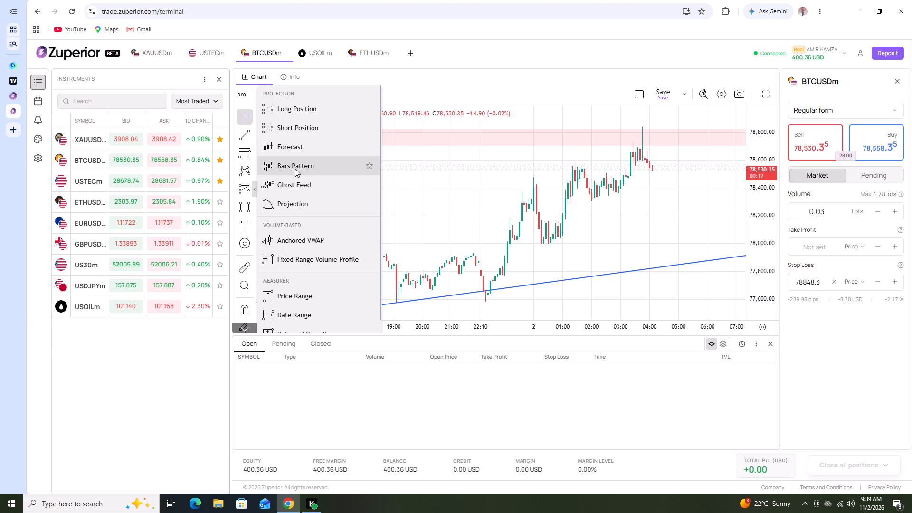
left_click(301, 123)
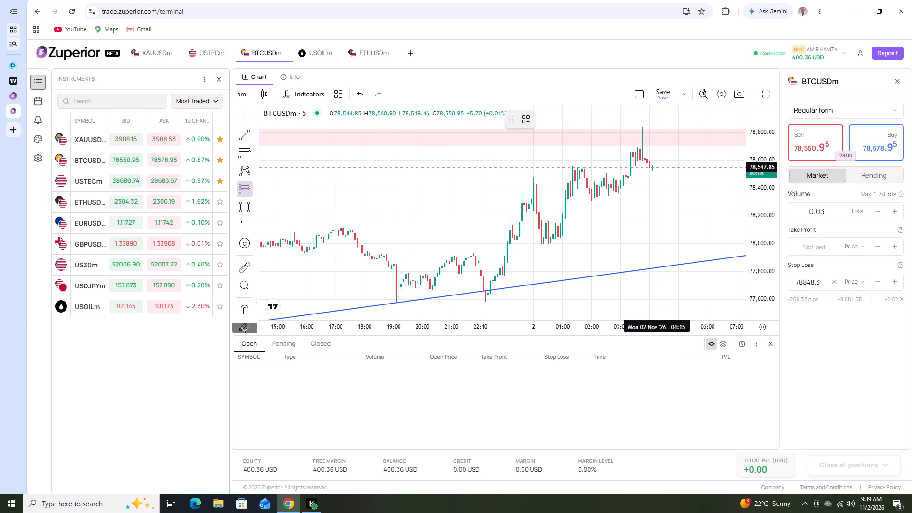
left_click(656, 166)
right_click(634, 203)
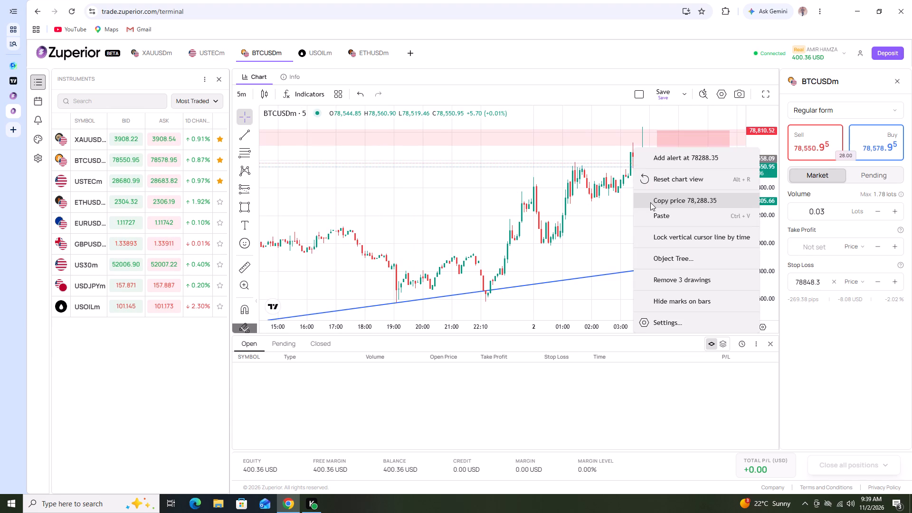
left_click(620, 218)
Extend the short position's target to about 77,639.6 and its stop to about 78,862, just above the resistance zone.
left_click_drag(658, 198, 667, 246)
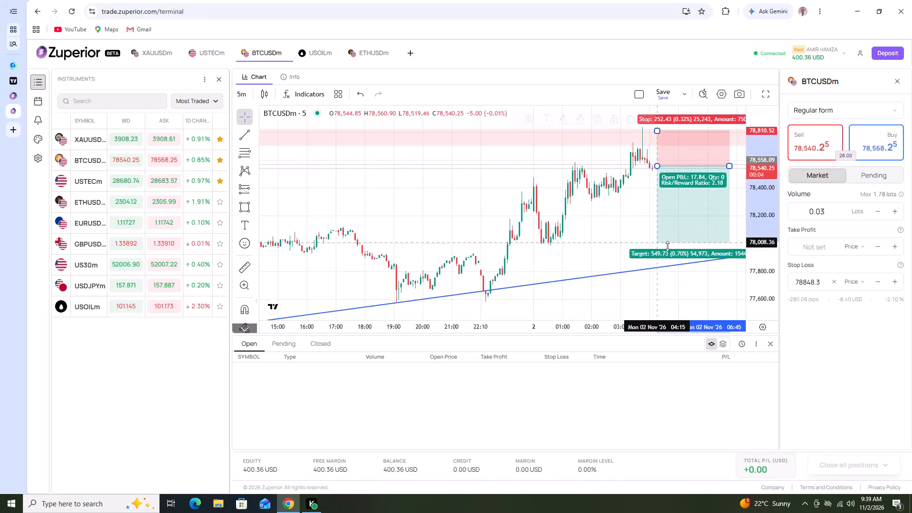
left_click_drag(667, 246, 673, 273)
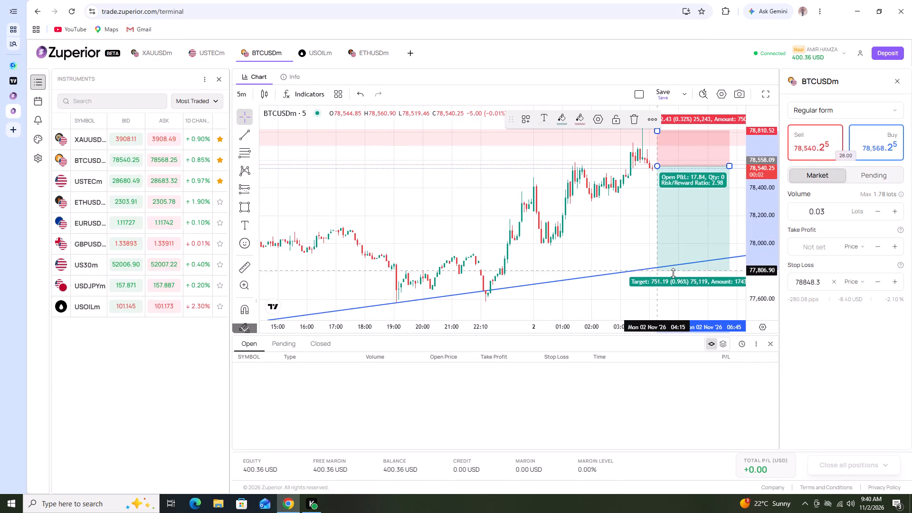
left_click_drag(673, 273, 676, 294)
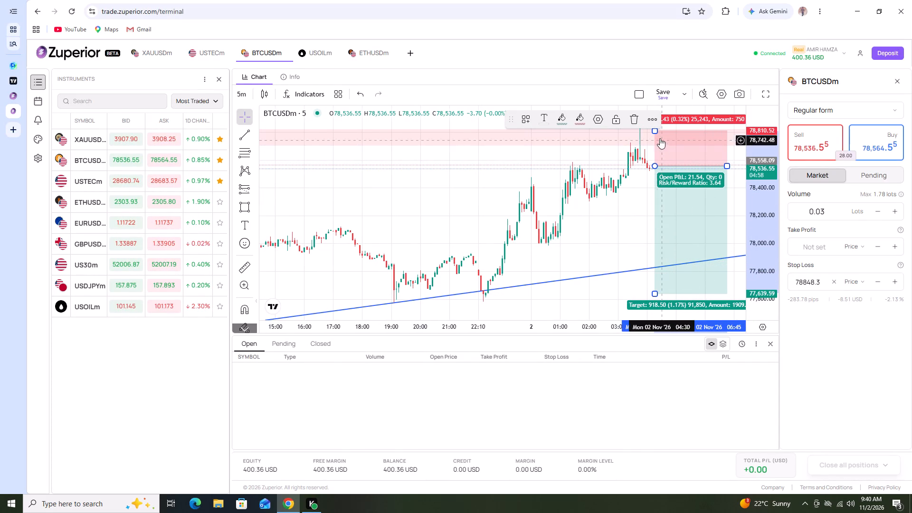
left_click_drag(655, 131, 654, 125)
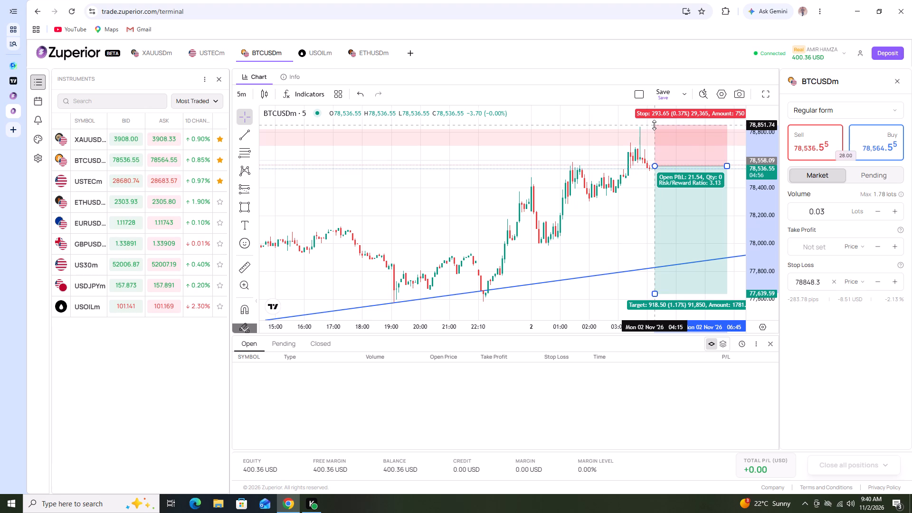
left_click_drag(654, 125, 654, 124)
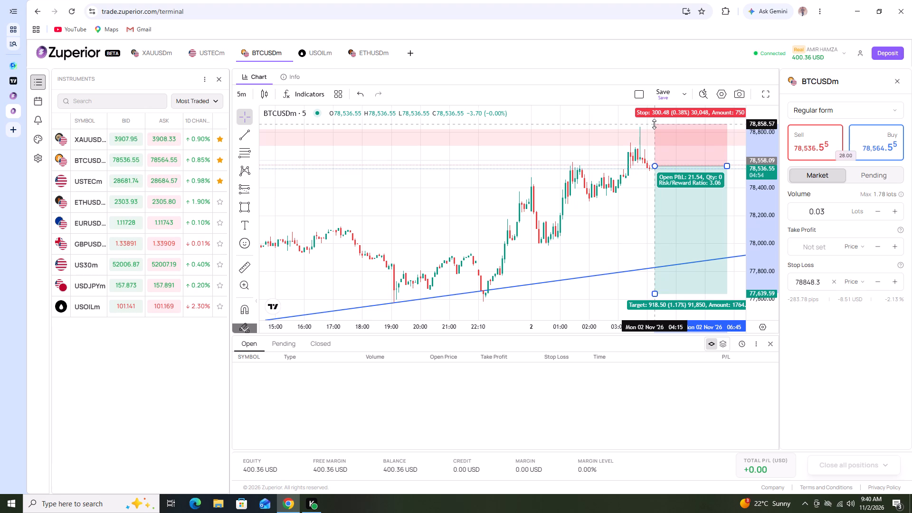
left_click_drag(654, 124, 654, 123)
Shift the short position slightly back toward the latest candle, with its entry at about 78,561.5.
scroll(626, 177, "down", 1)
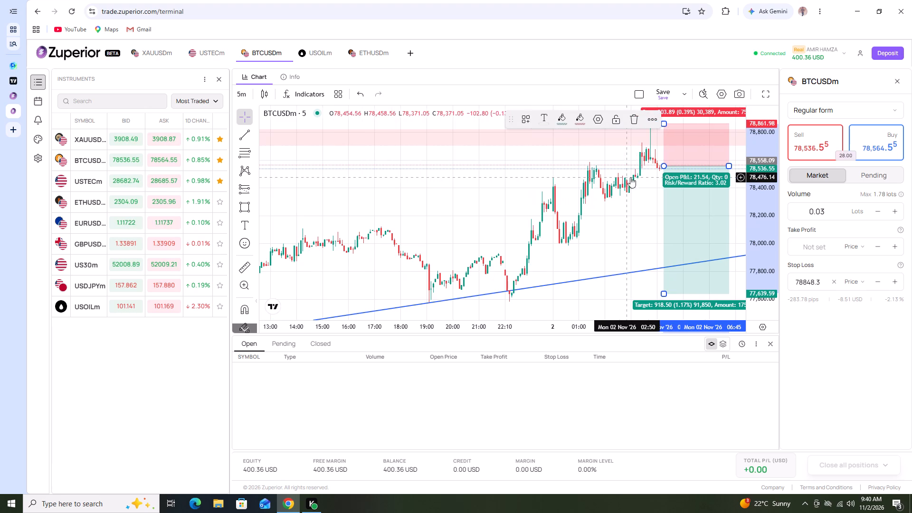
left_click(685, 167)
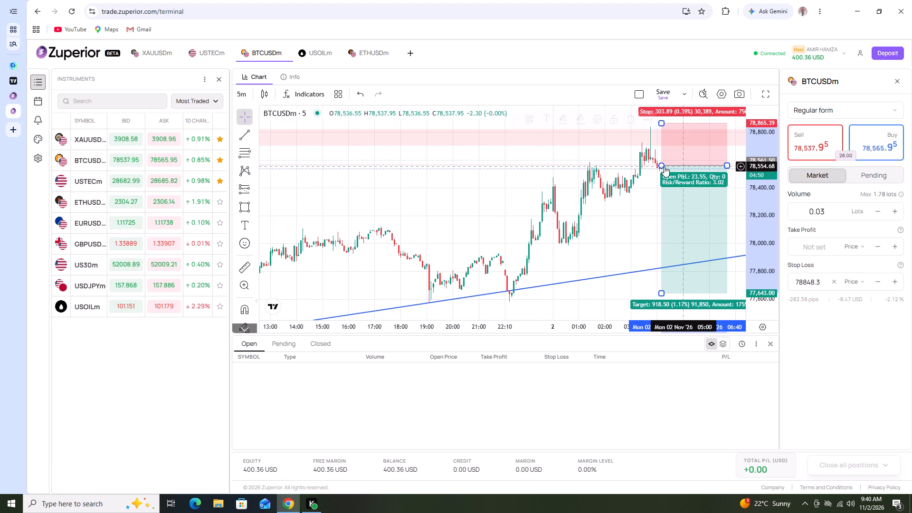
left_click(502, 157)
Switch the BTCUSDm chart to the 1-hour timeframe and examine the short position against the trend line and resistance zone.
scroll(545, 196, "down", 1)
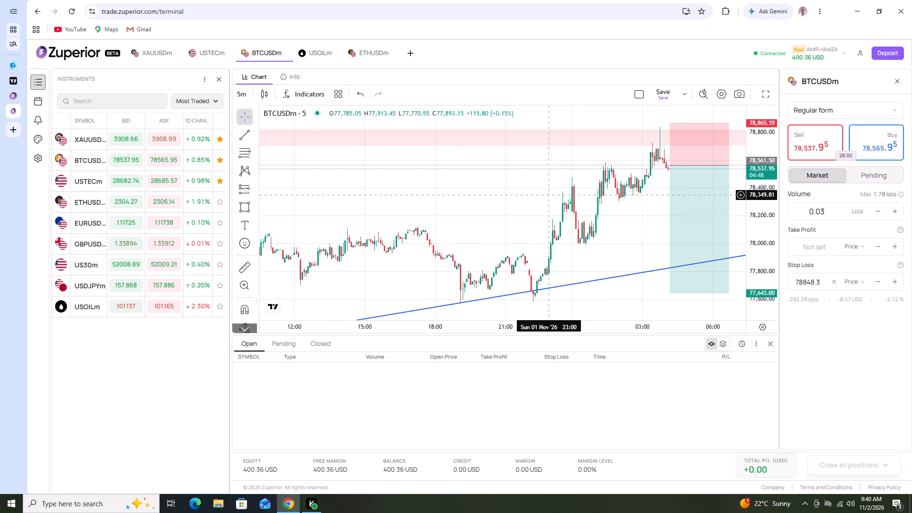
scroll(548, 195, "up", 1)
scroll(548, 195, "down", 1)
scroll(548, 195, "up", 1)
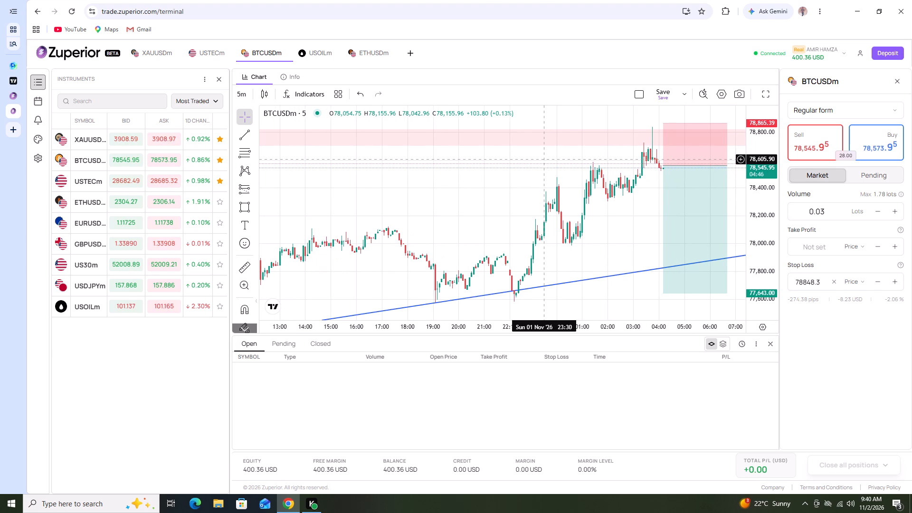
scroll(543, 159, "up", 1)
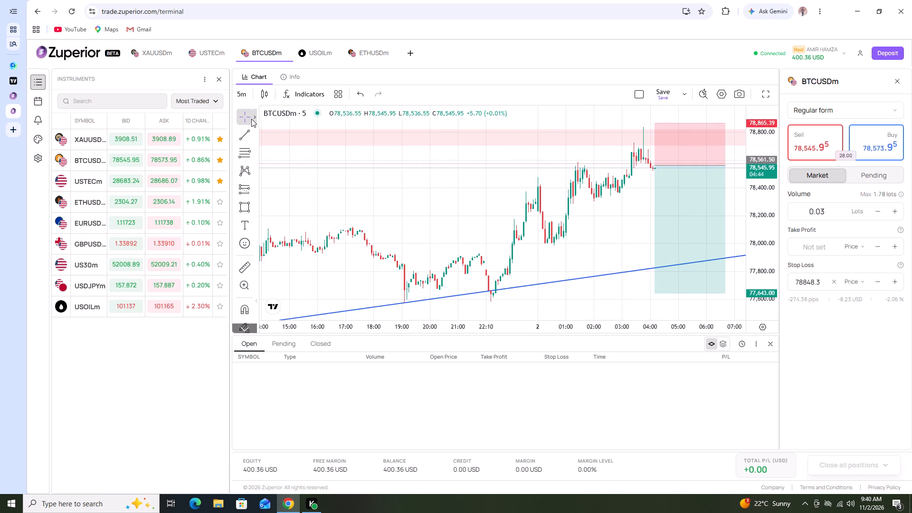
left_click(247, 96)
left_click(269, 221)
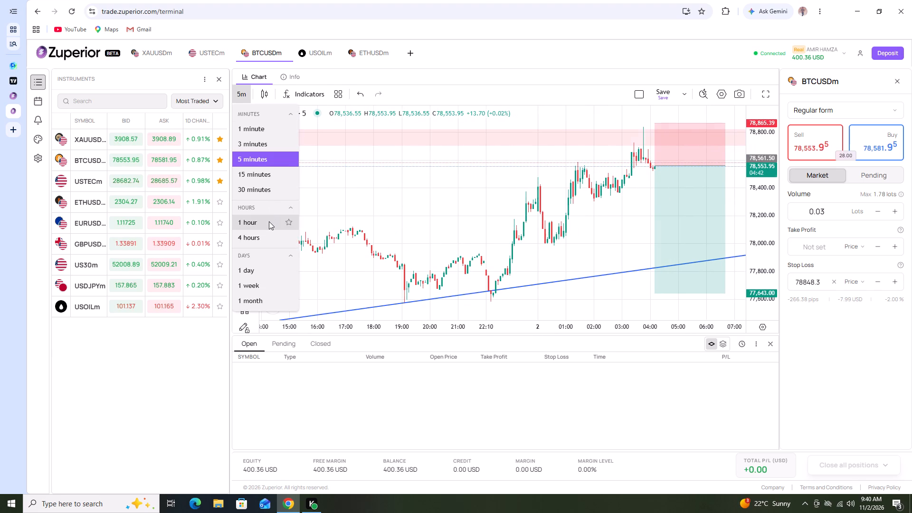
scroll(546, 239, "up", 3)
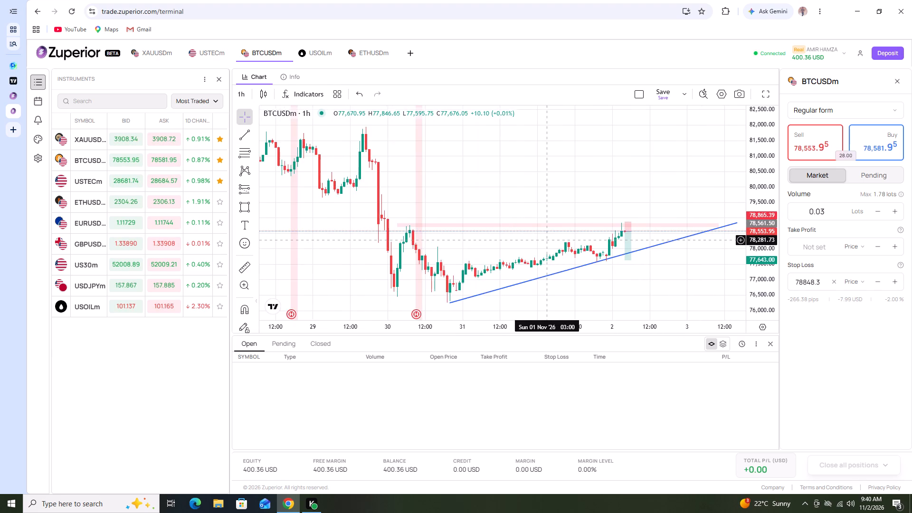
scroll(546, 240, "up", 1)
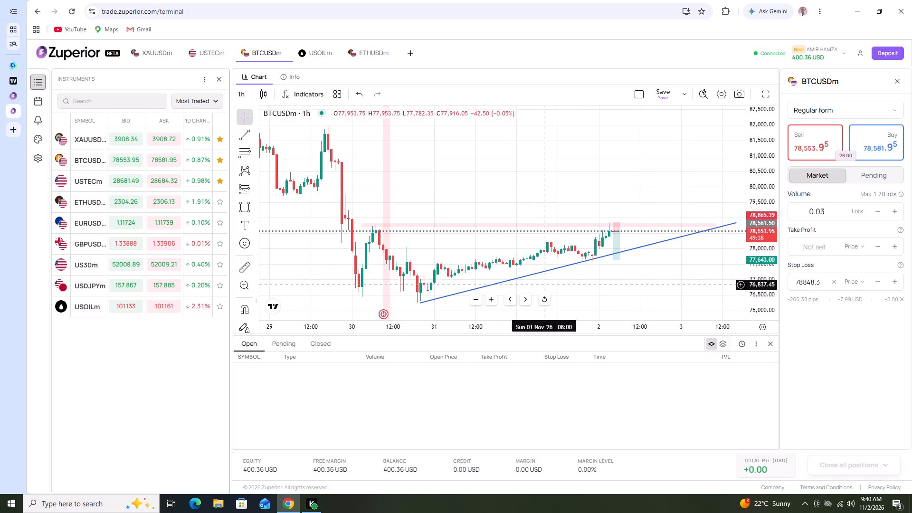
left_click(620, 230)
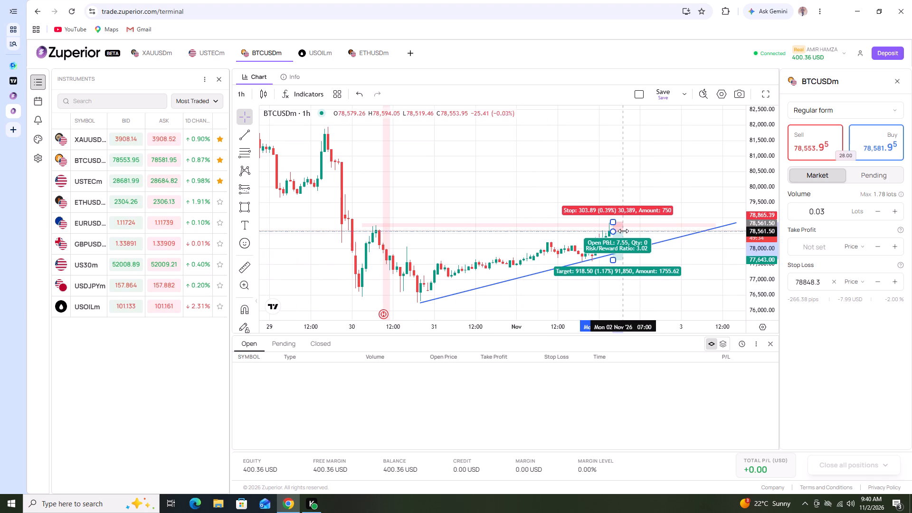
left_click(584, 167)
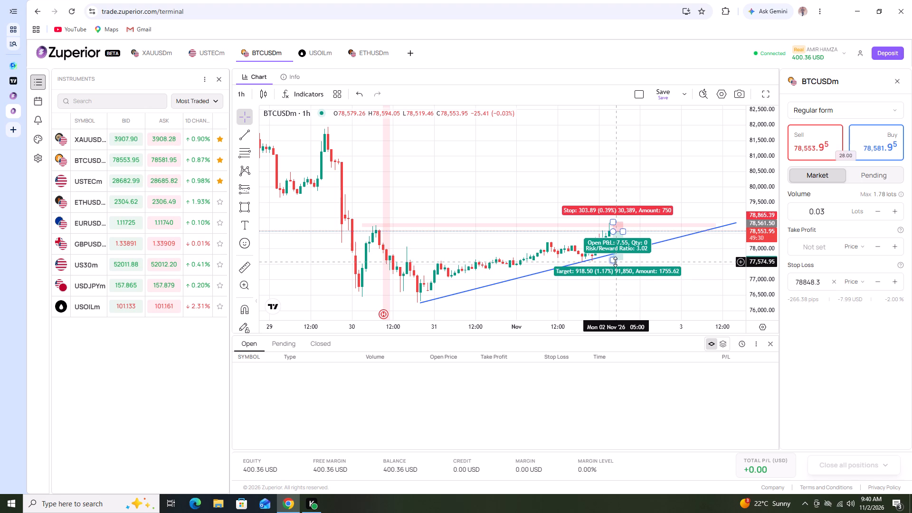
left_click(614, 261)
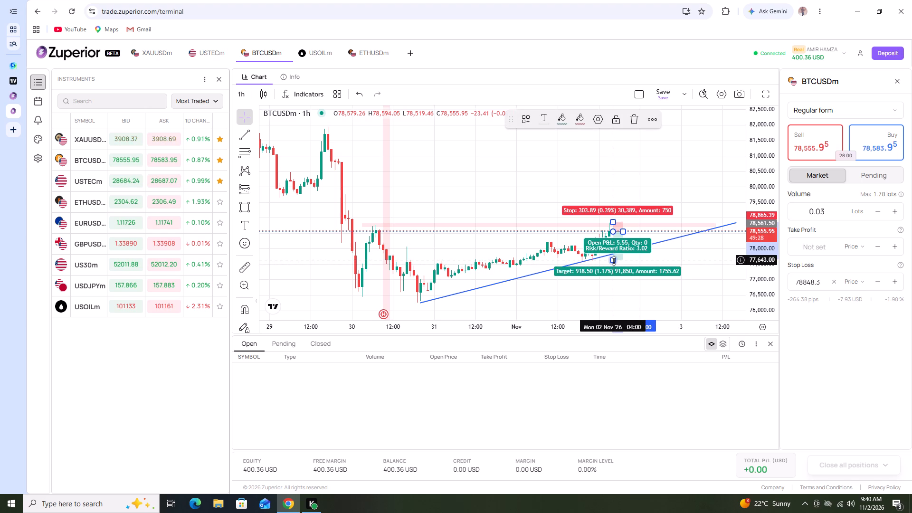
left_click(498, 200)
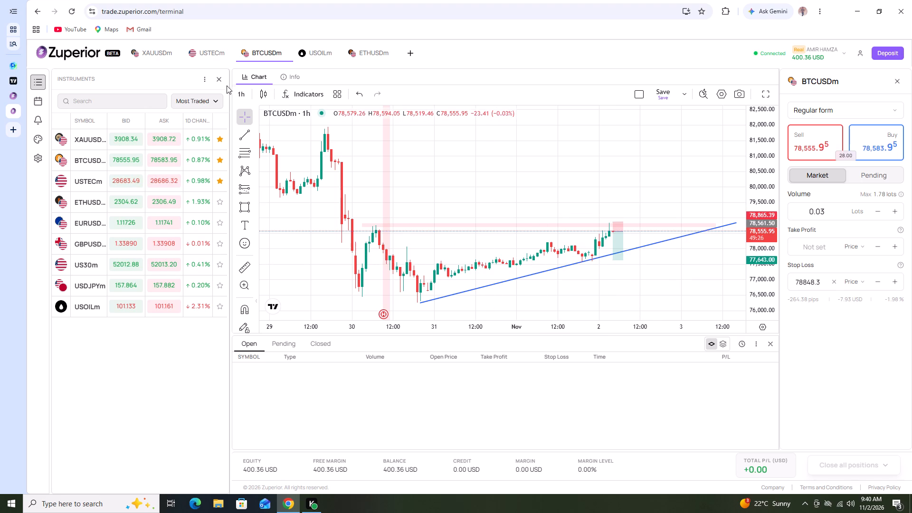
Switch the BTCUSDm chart to the 5-minute timeframe and review the short position's entry, stop and target.
left_click(240, 93)
left_click(281, 160)
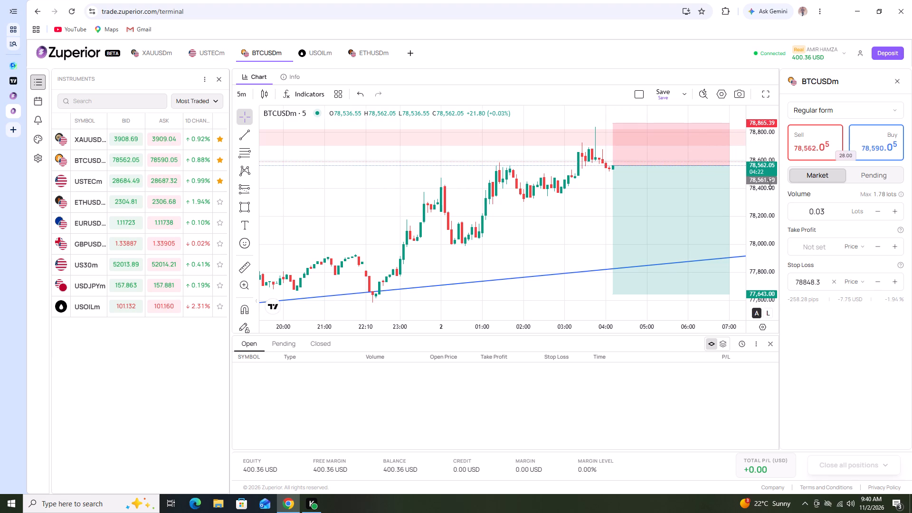
scroll(770, 183, "up", 4)
scroll(769, 183, "down", 1)
scroll(713, 189, "down", 1)
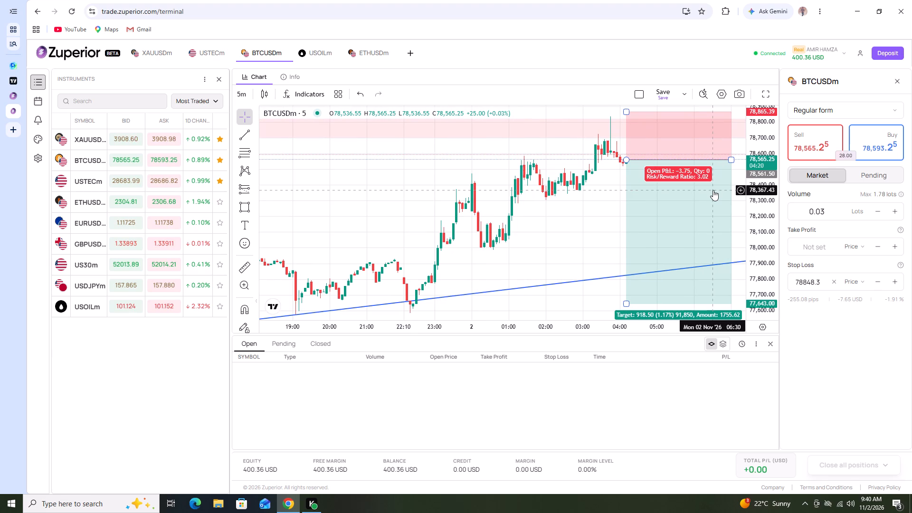
left_click(583, 200)
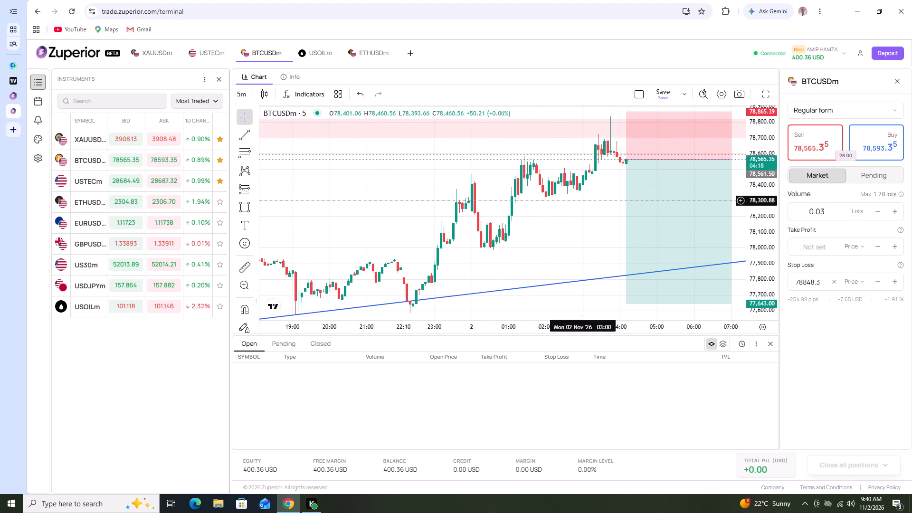
Examine the BTCUSDm short position against the latest 5-minute candles, the resistance zone and the rising trend line.
scroll(759, 159, "up", 1)
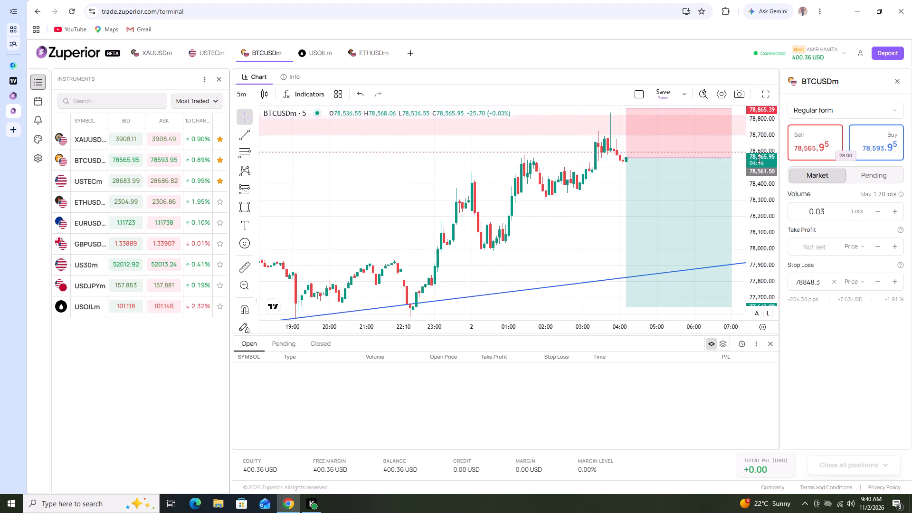
scroll(689, 178, "down", 1)
scroll(647, 187, "down", 1)
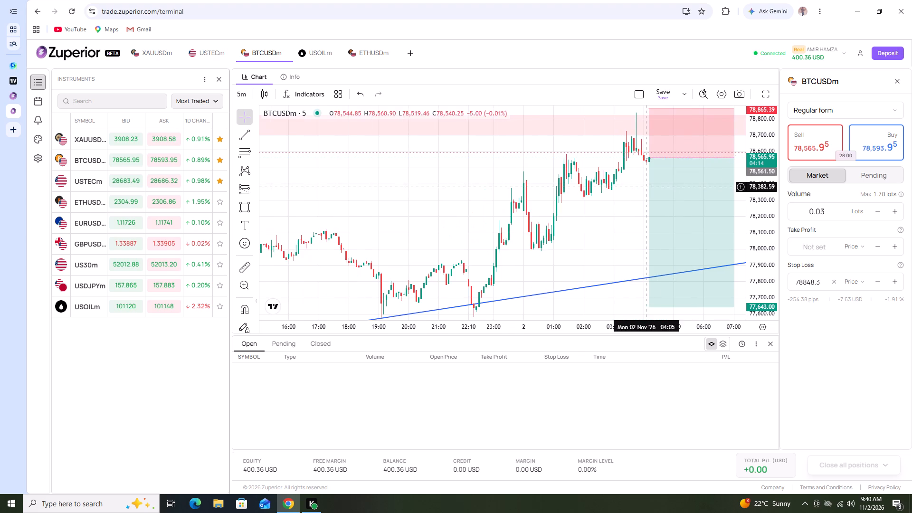
scroll(635, 198, "up", 1)
scroll(635, 198, "down", 1)
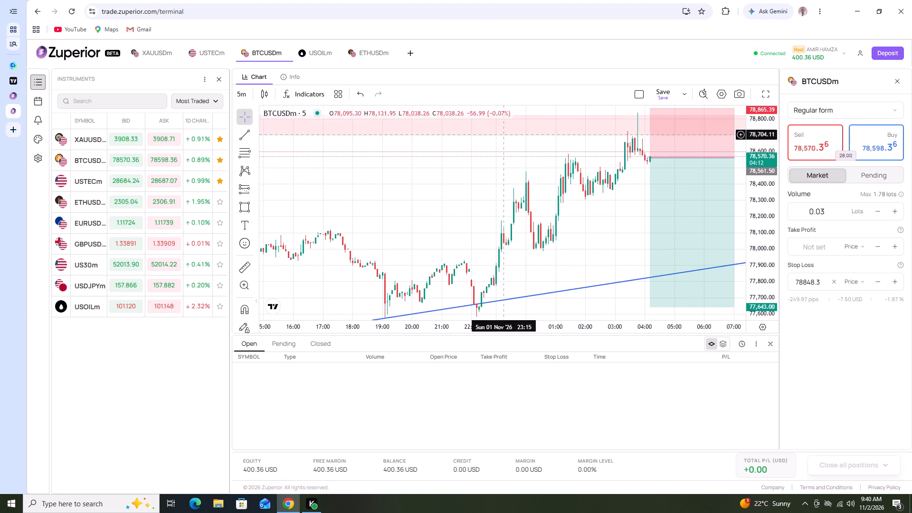
scroll(633, 186, "up", 1)
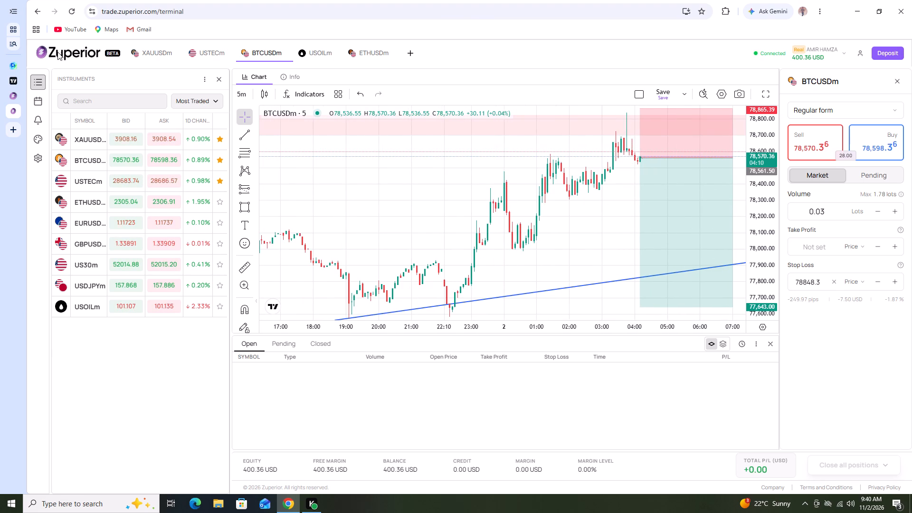
Open the XAUUSDm chart and examine its recent 5-minute price action.
left_click(162, 50)
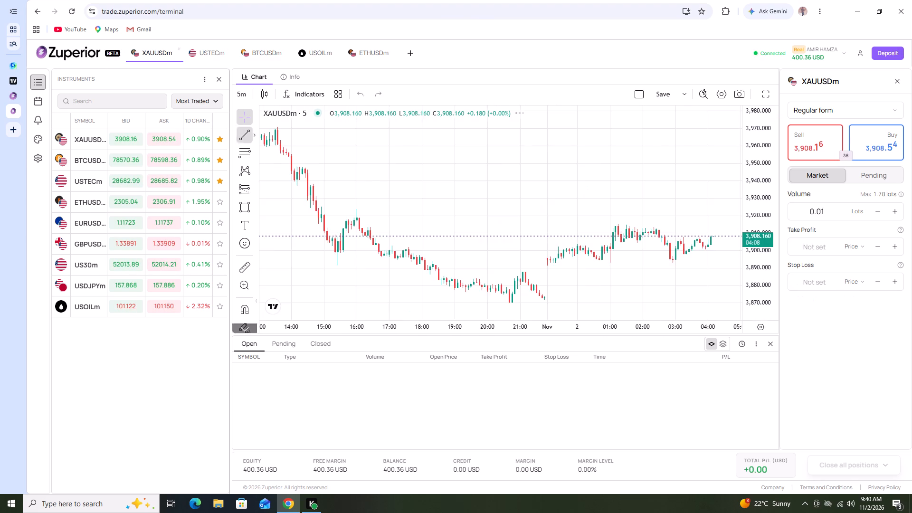
scroll(756, 208, "up", 2)
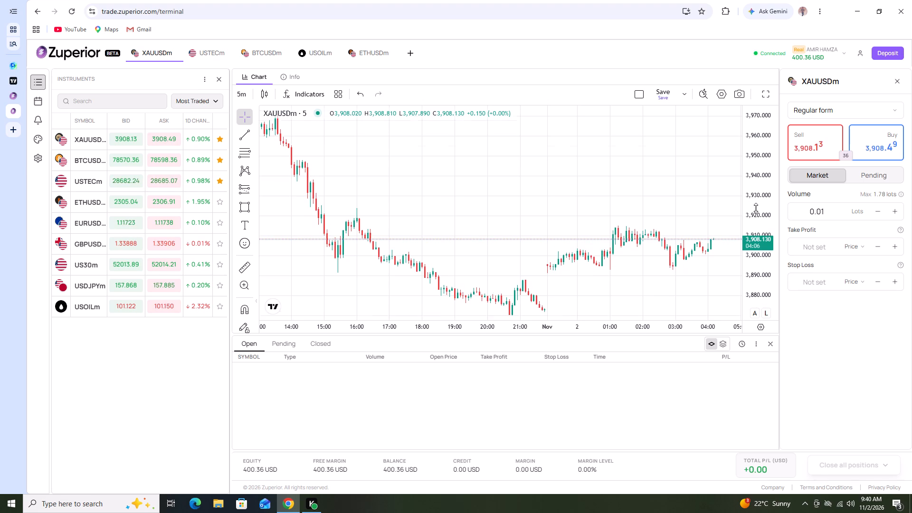
scroll(756, 208, "up", 7)
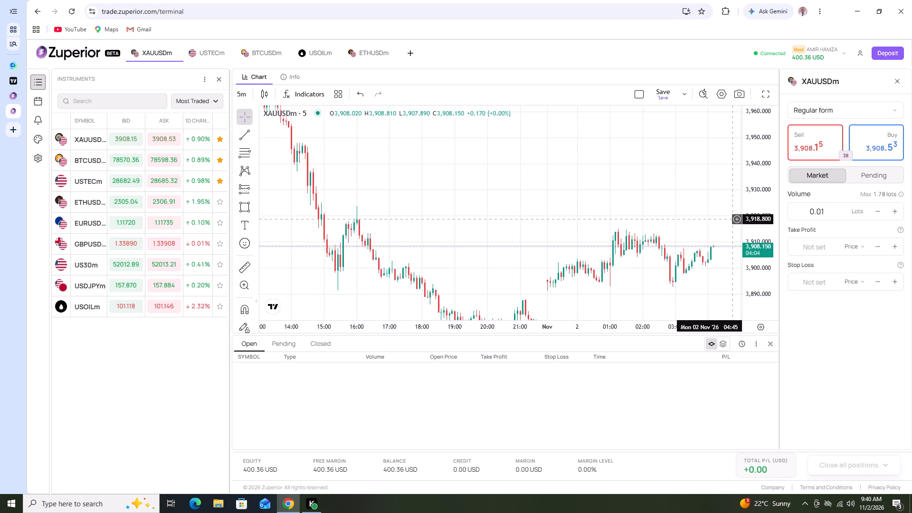
scroll(721, 213, "up", 2)
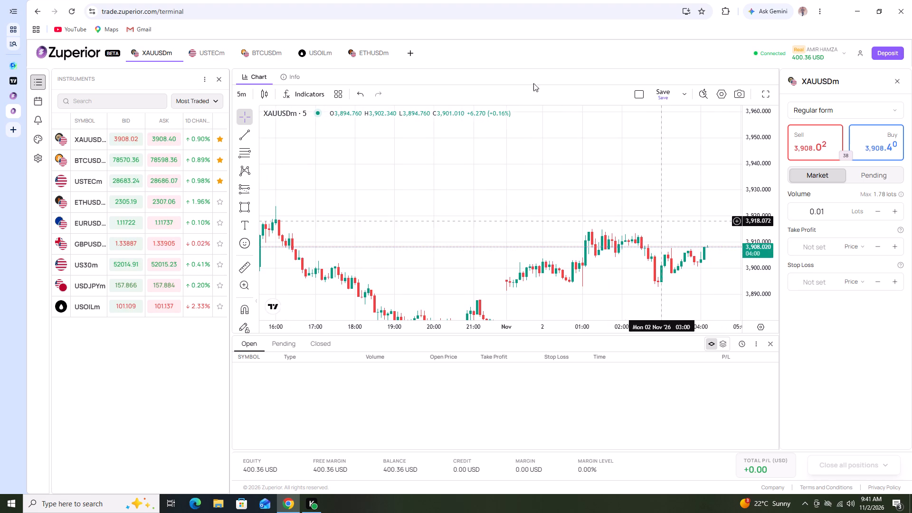
Switch to TradingView, set the XAUUSD chart to 5 minutes, and examine price against the rising trend line and the purple zone overhead.
left_click(31, 87)
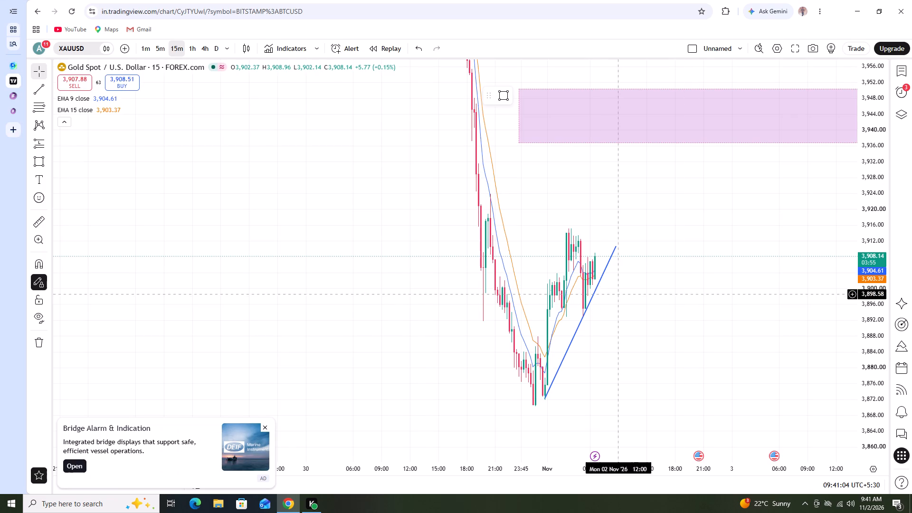
left_click(157, 48)
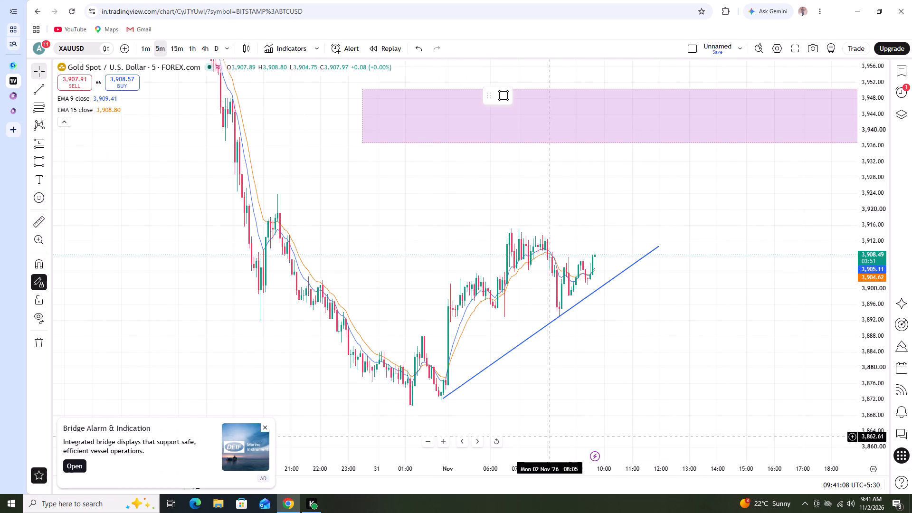
left_click(495, 441)
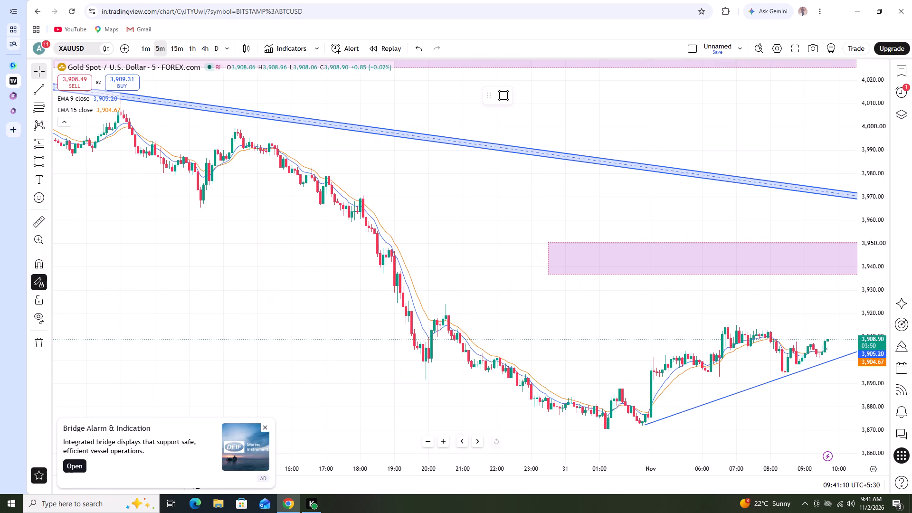
scroll(893, 301, "up", 3)
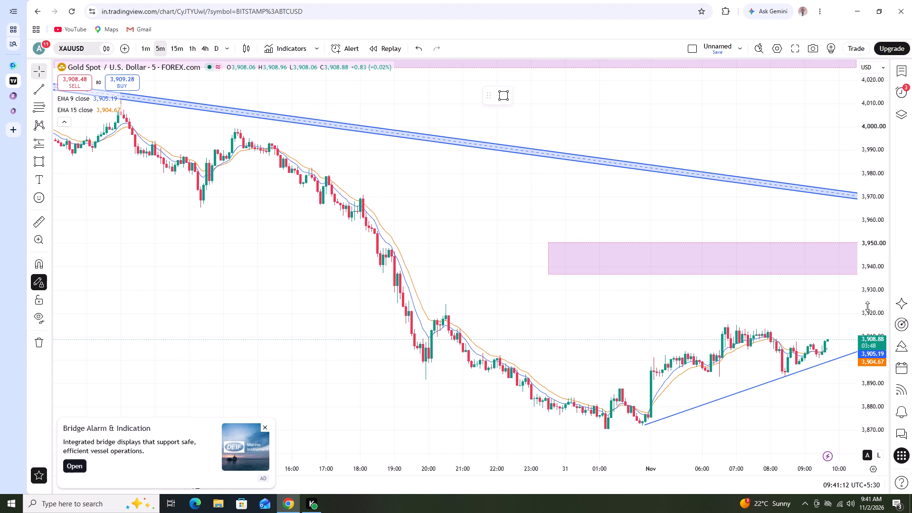
scroll(875, 297, "up", 6)
scroll(806, 309, "down", 1)
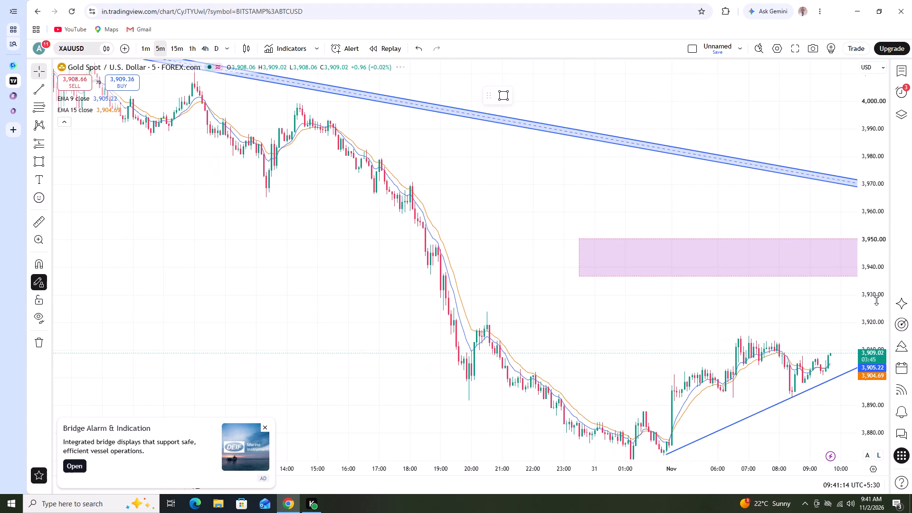
scroll(876, 300, "up", 4)
left_click_drag(792, 301, 708, 250)
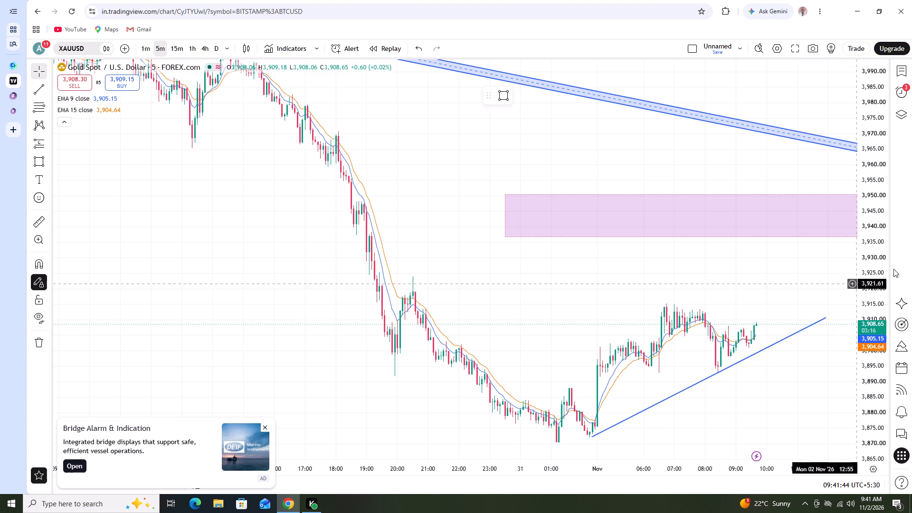
scroll(885, 283, "up", 8)
scroll(820, 322, "up", 1)
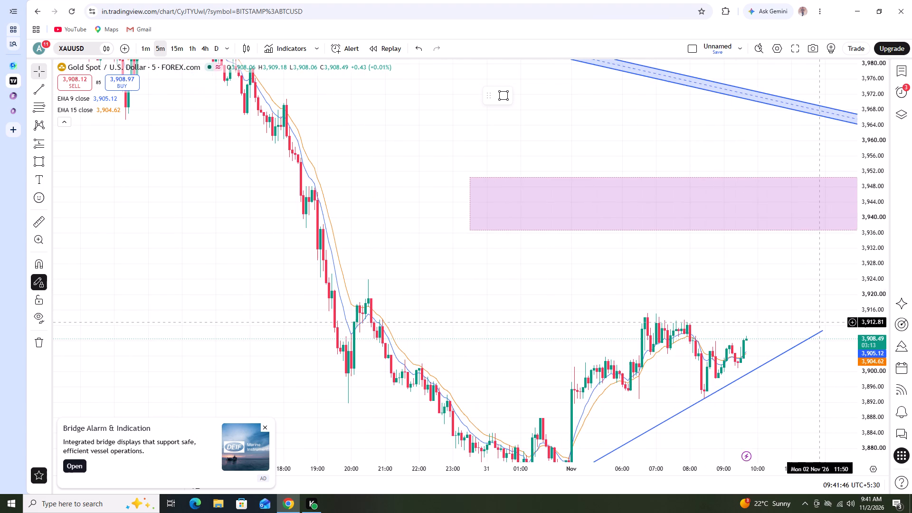
left_click_drag(812, 308, 801, 257)
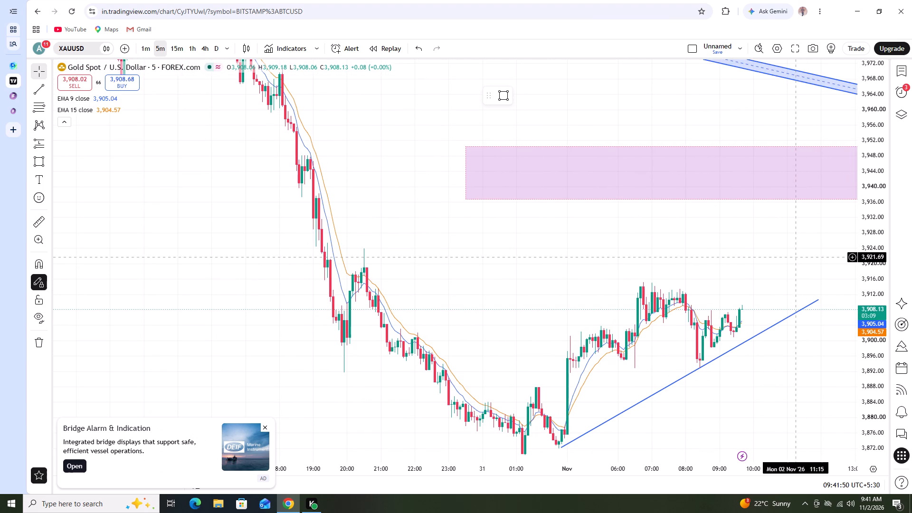
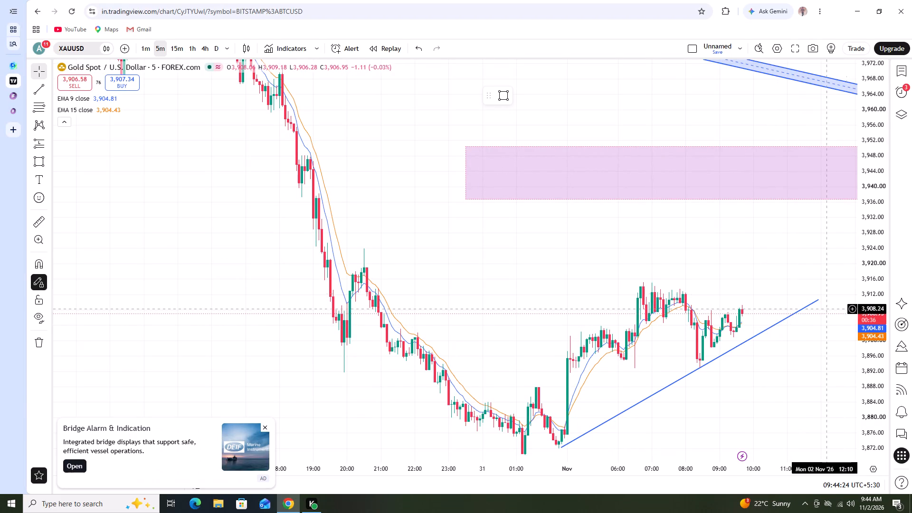
Examine the rising trend line on the XAUUSD 5-minute chart from its starting low to the latest candles.
scroll(877, 245, "up", 5)
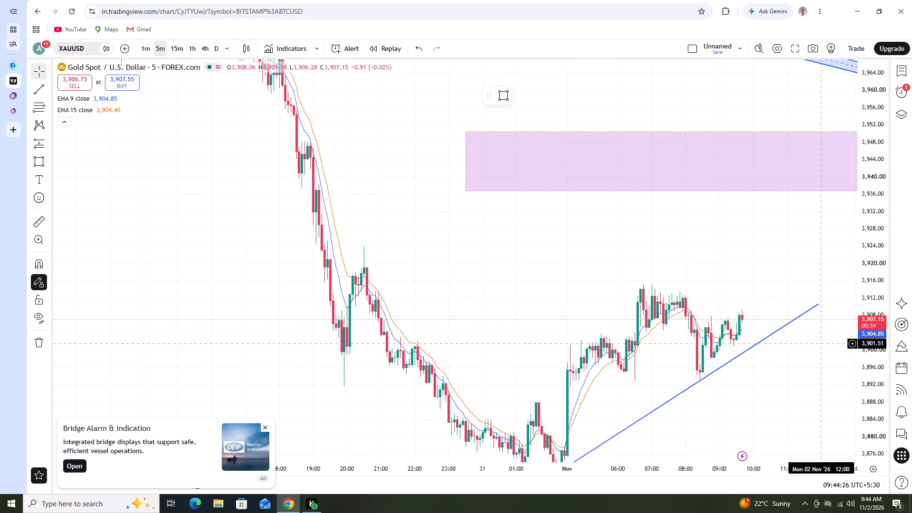
scroll(821, 343, "up", 1)
left_click_drag(797, 391, 763, 317)
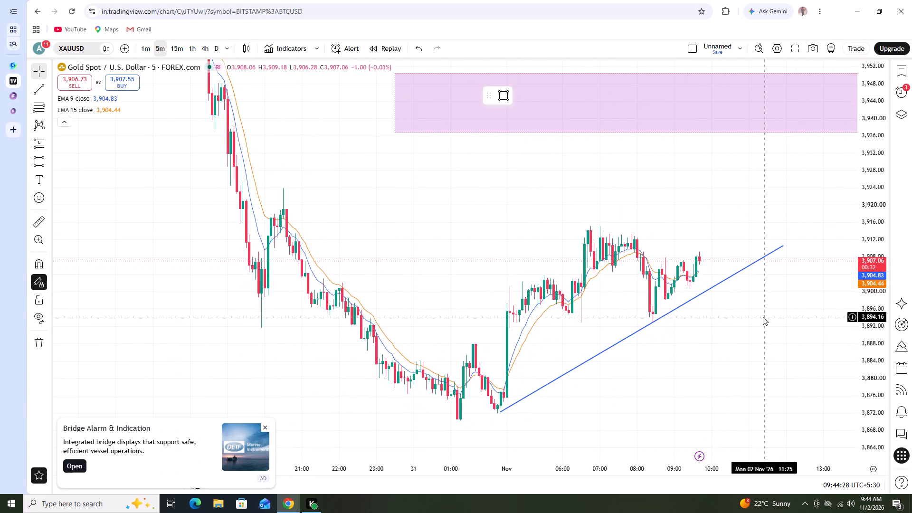
left_click(499, 412)
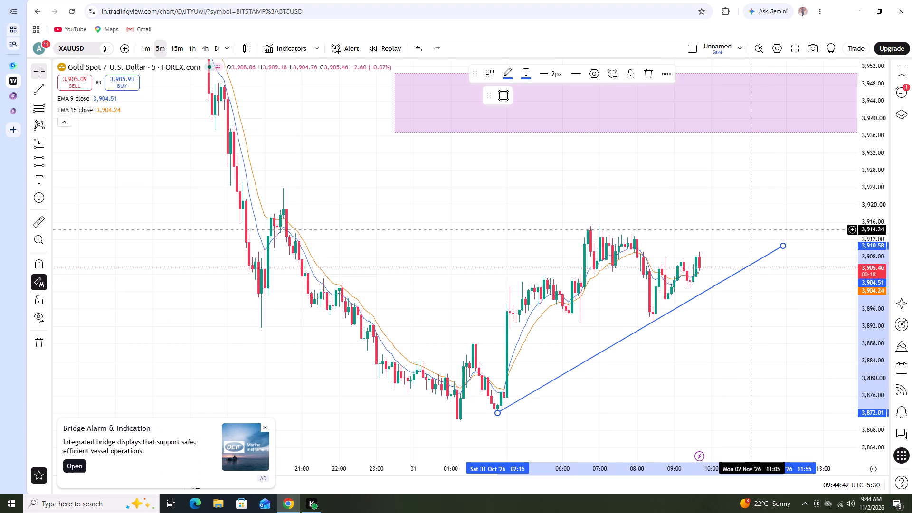
Switch the XAUUSD chart to the 1-hour timeframe, reset its view, and examine price against the zones and falling channel.
left_click(196, 45)
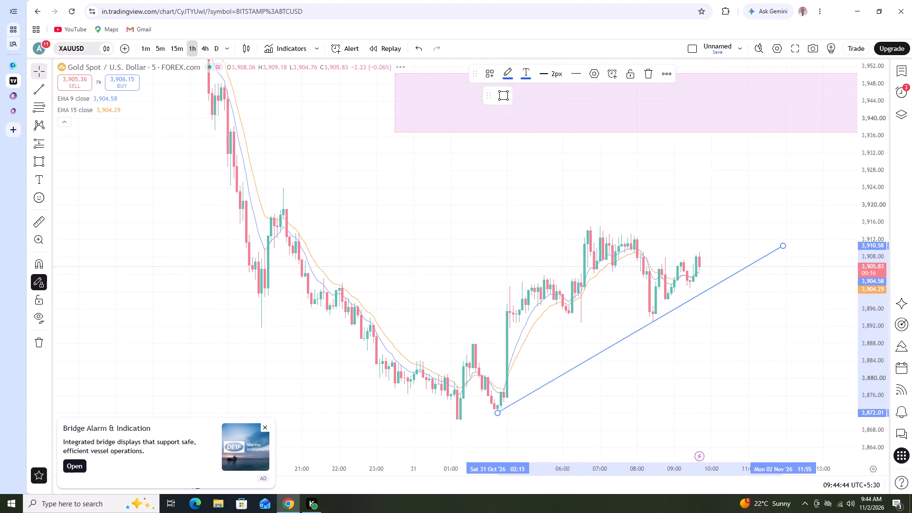
scroll(676, 239, "up", 2)
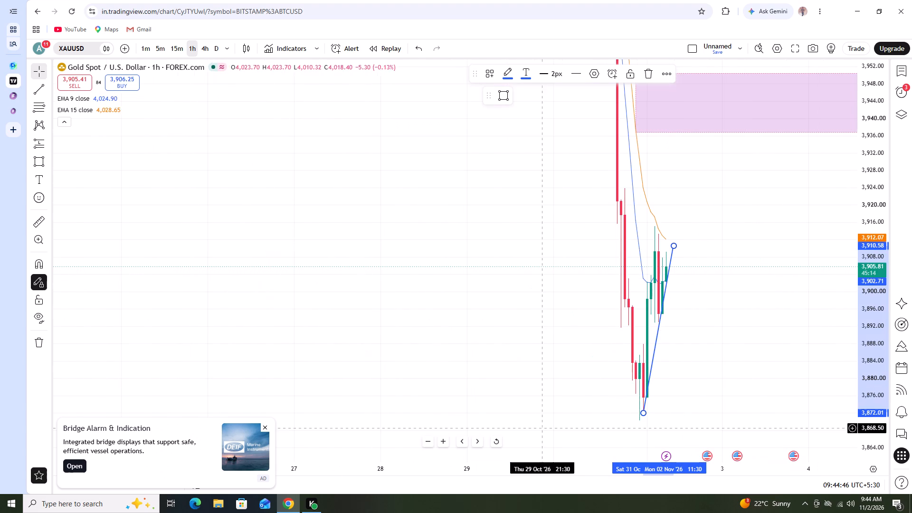
left_click(497, 440)
scroll(586, 400, "up", 7)
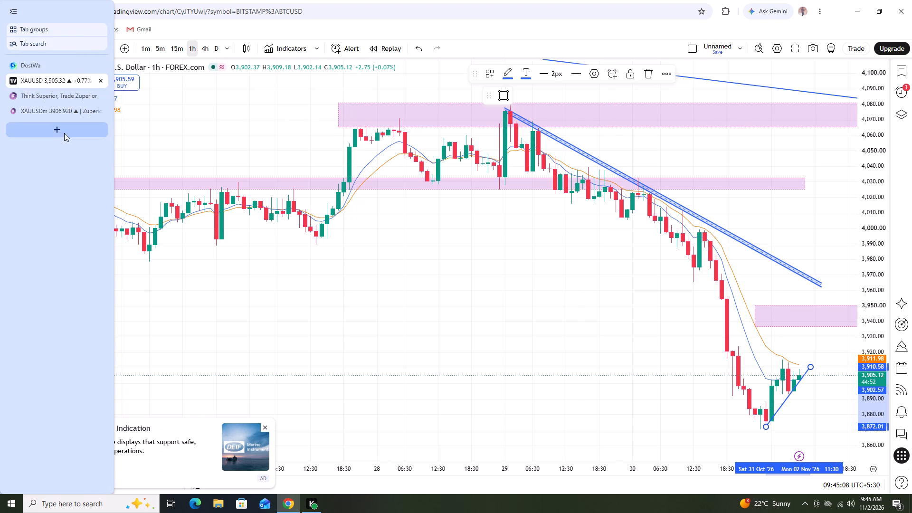
Open the Tradfye terminal from the HITMAPE shortcut in a new browser tab and load the XAUT/USDT pair.
left_click(64, 133)
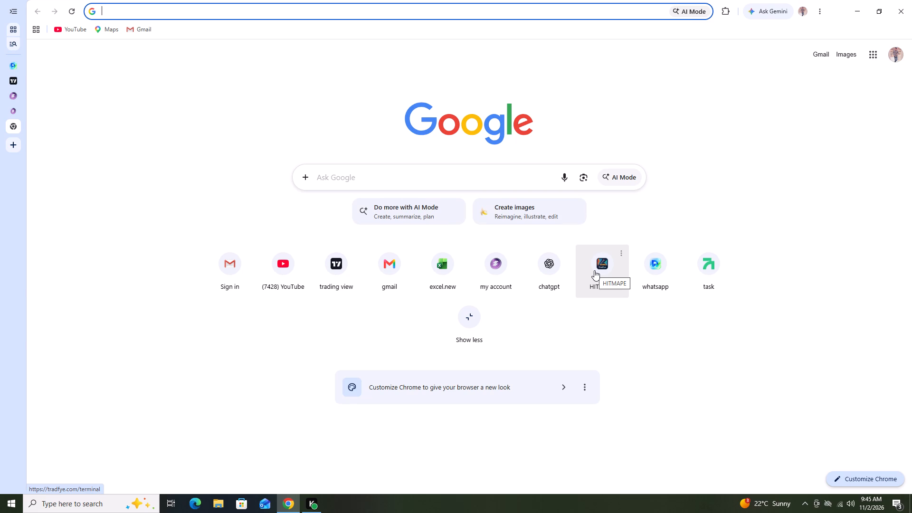
left_click(595, 269)
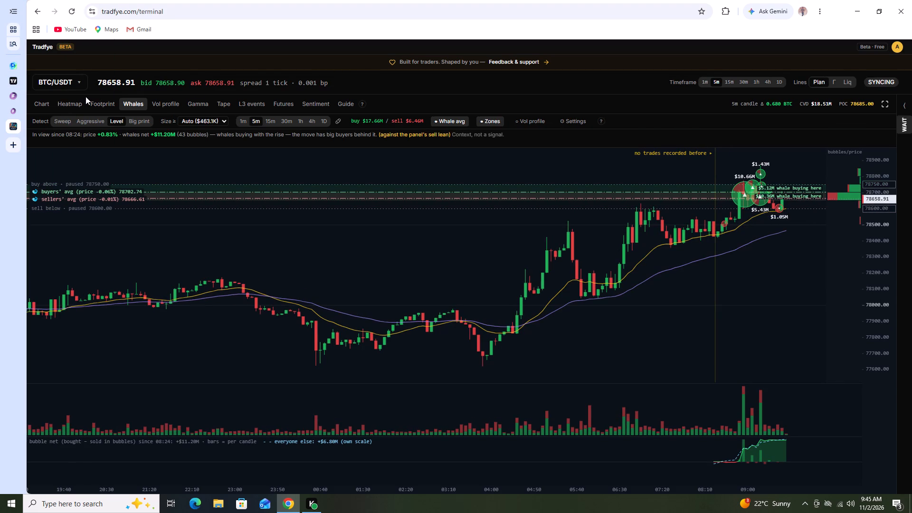
left_click(79, 82)
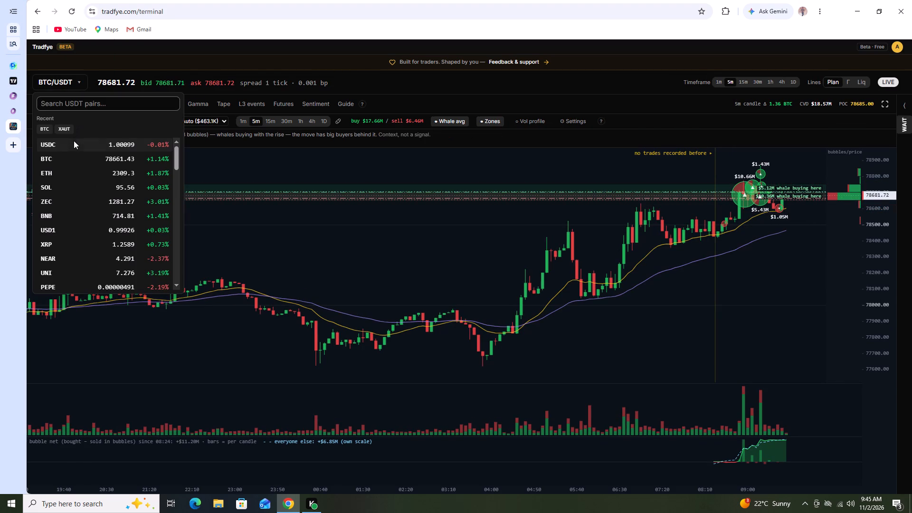
left_click(64, 128)
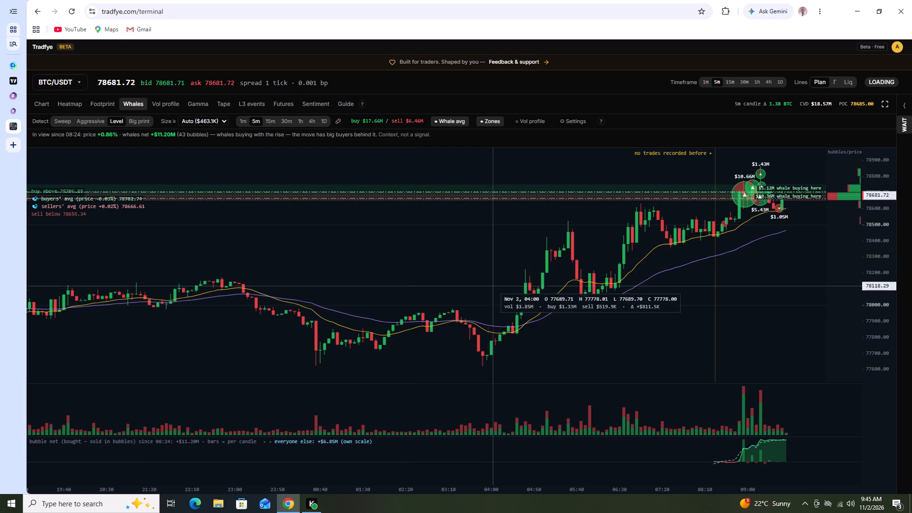
left_click(72, 85)
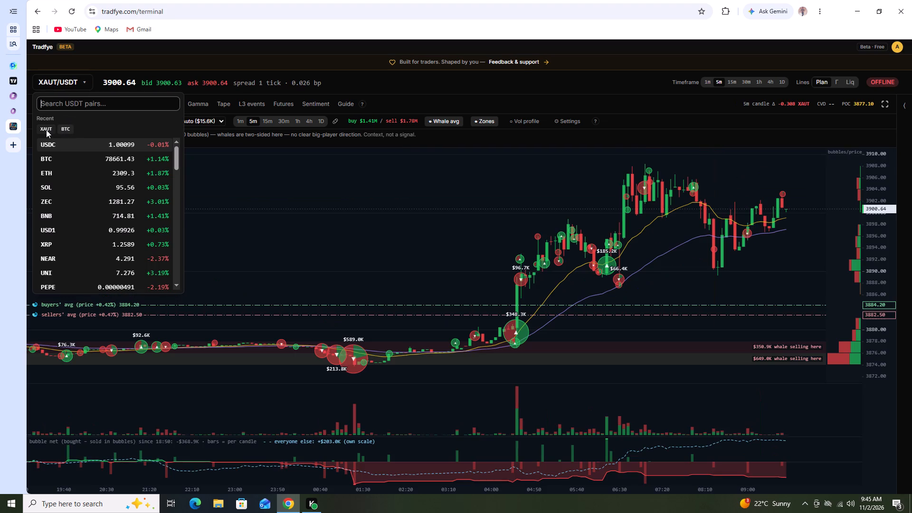
left_click(420, 175)
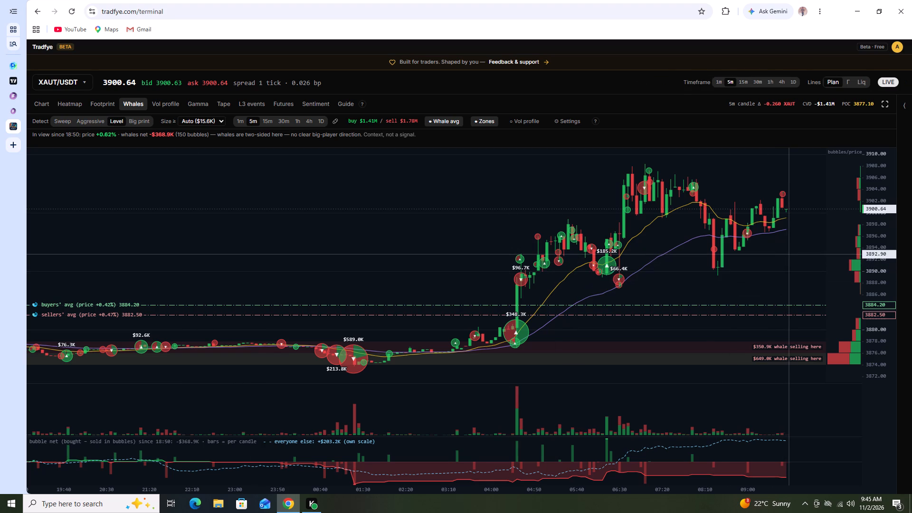
Examine the whale buying and selling bubbles on the XAUT/USDT 5-minute chart.
scroll(818, 275, "up", 1)
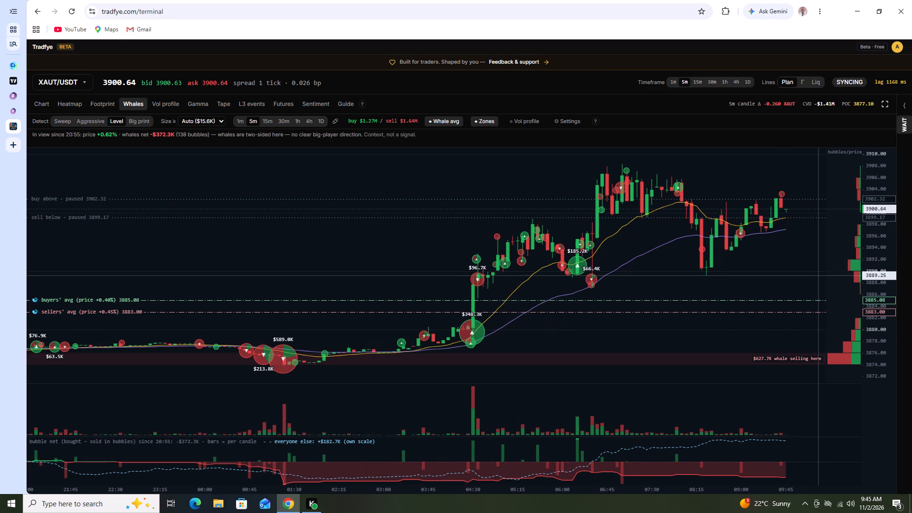
scroll(818, 275, "down", 2)
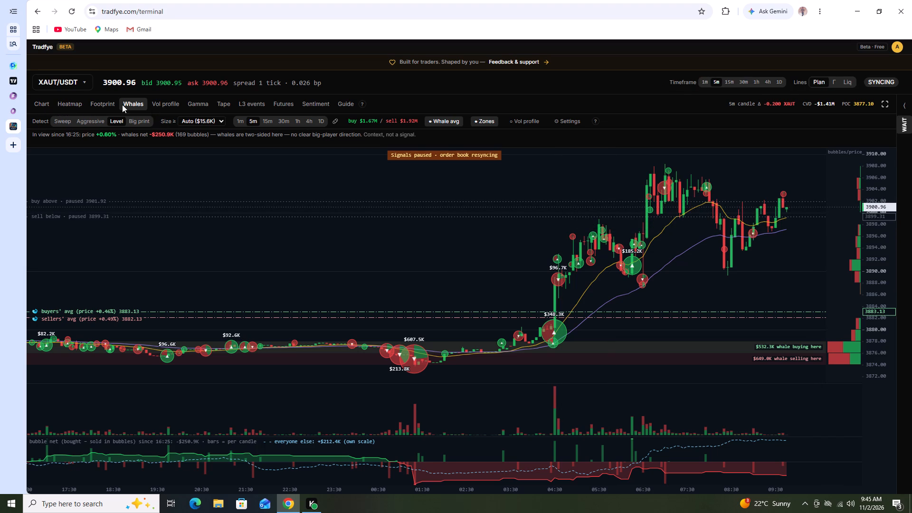
Open the XAUT/USDT order-book heatmap and examine the latest trades and resting orders around the current price.
left_click(72, 102)
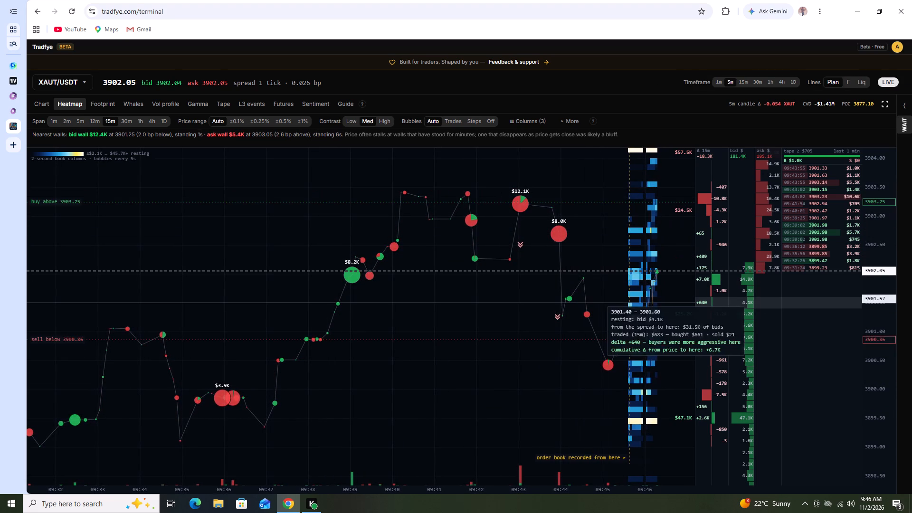
scroll(702, 308, "up", 1)
scroll(640, 313, "up", 3)
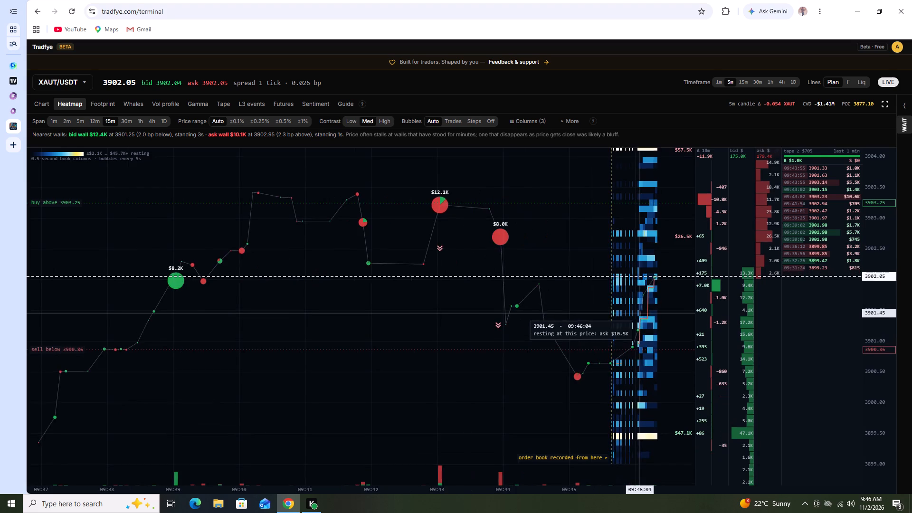
scroll(640, 313, "up", 9)
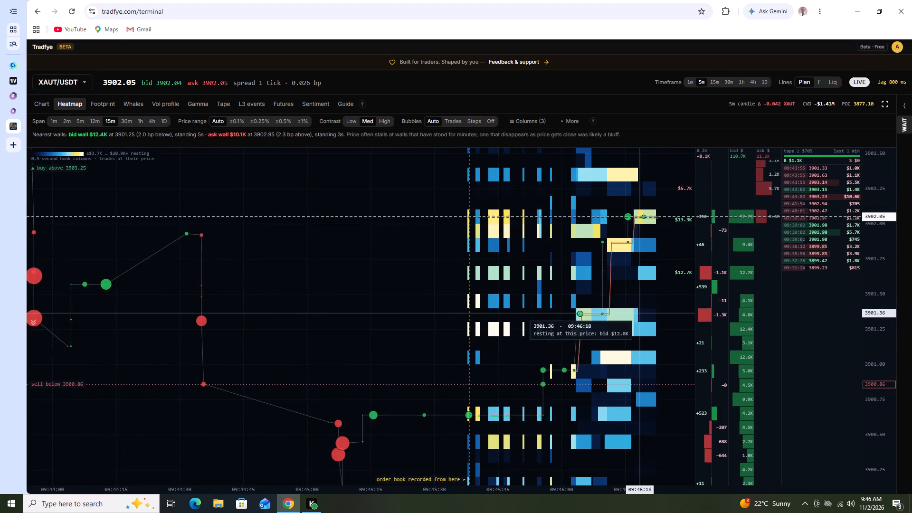
scroll(640, 313, "up", 8)
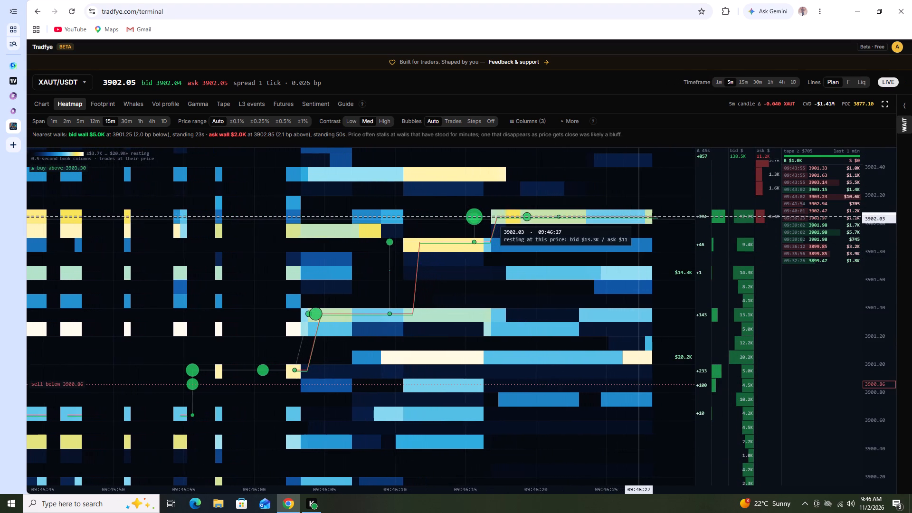
scroll(581, 278, "down", 3)
scroll(589, 284, "up", 3)
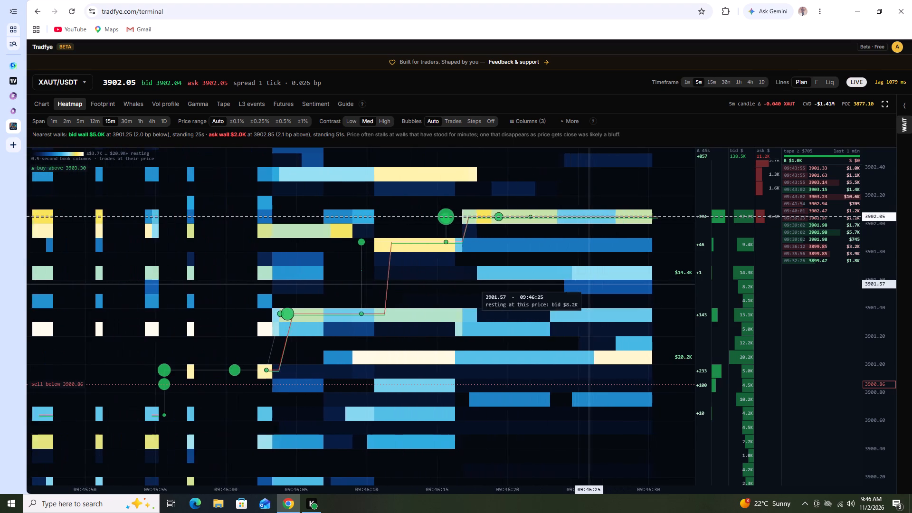
Examine the resting ask walls above the current price and the bid walls below it on the 15-minute-span heatmap.
left_click_drag(577, 268, 611, 389)
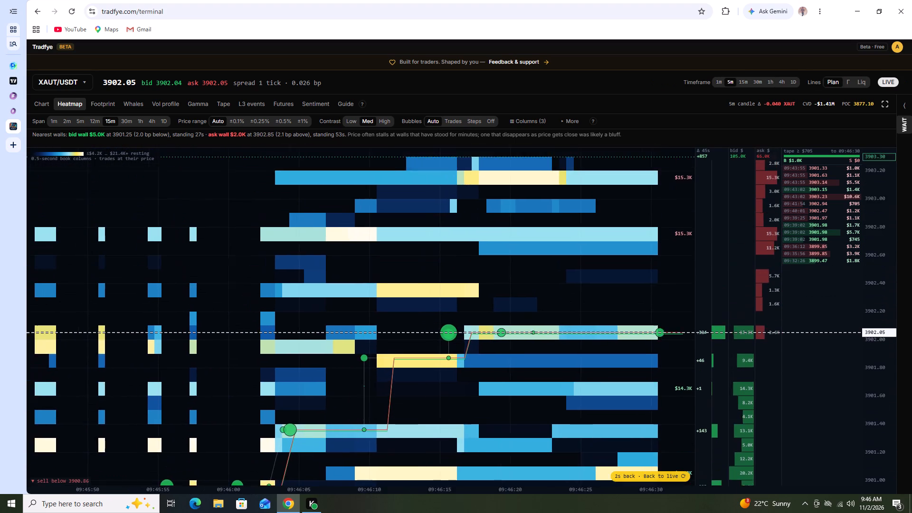
left_click_drag(611, 389, 623, 399)
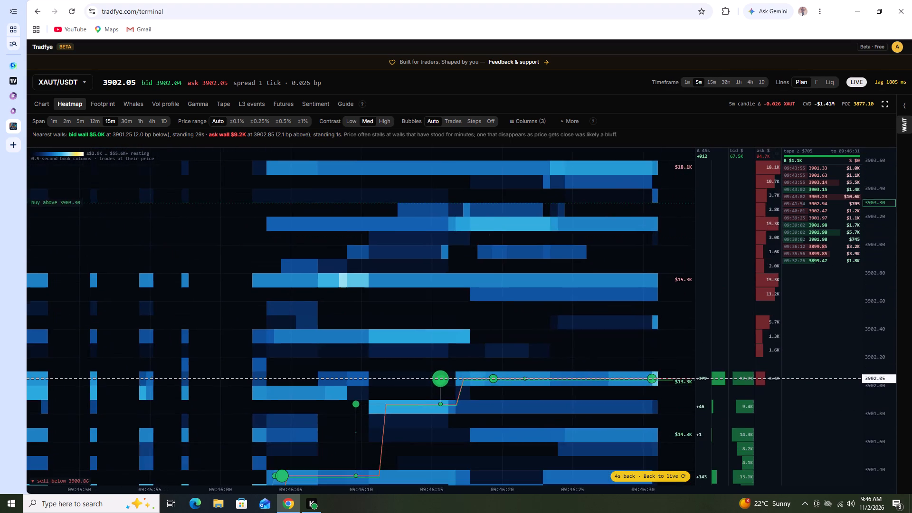
left_click_drag(623, 399, 642, 168)
left_click_drag(563, 391, 563, 385)
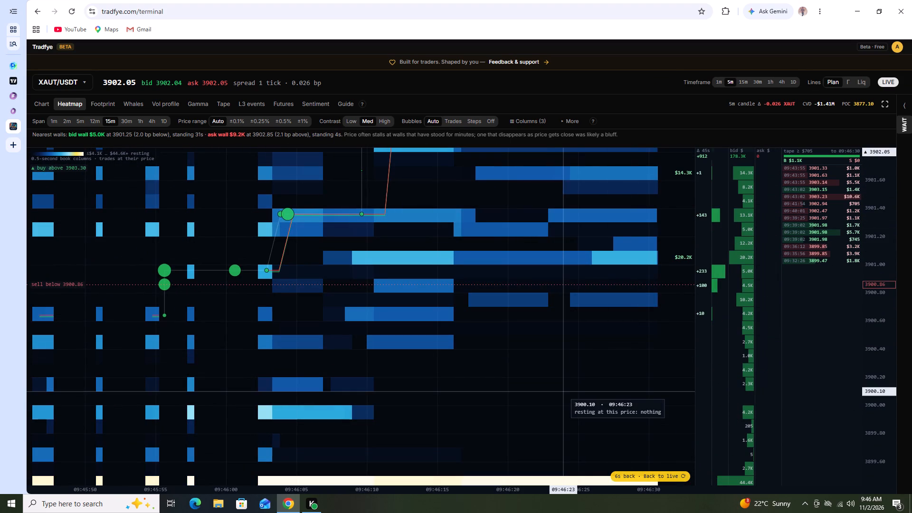
left_click_drag(563, 385, 604, 203)
scroll(604, 209, "down", 3)
scroll(607, 250, "up", 2)
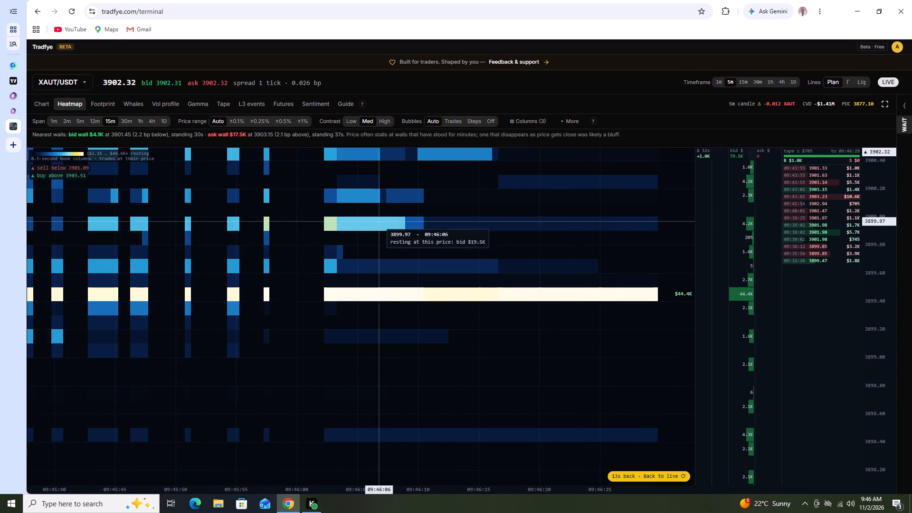
Set the XAUT/USDT heatmap span to 1h and examine the trade bubbles and order-book liquidity levels.
left_click(145, 121)
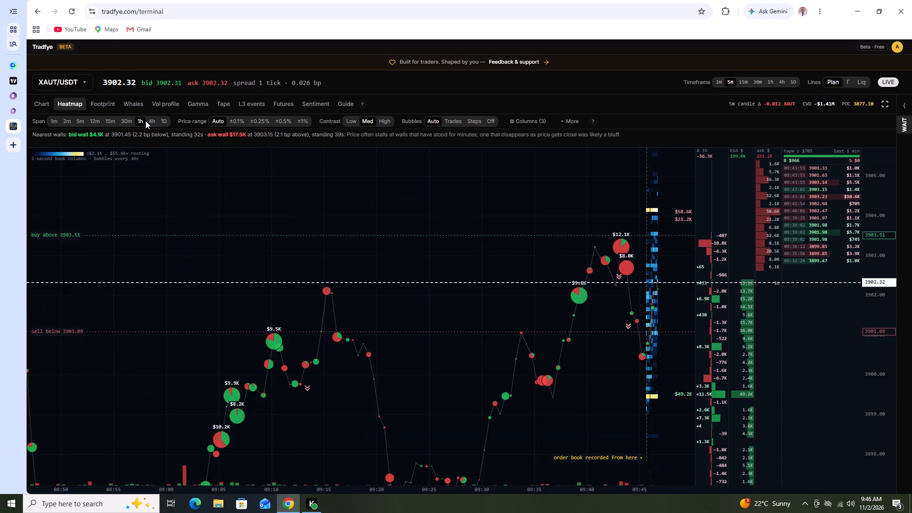
scroll(732, 339, "up", 11)
scroll(675, 331, "up", 2)
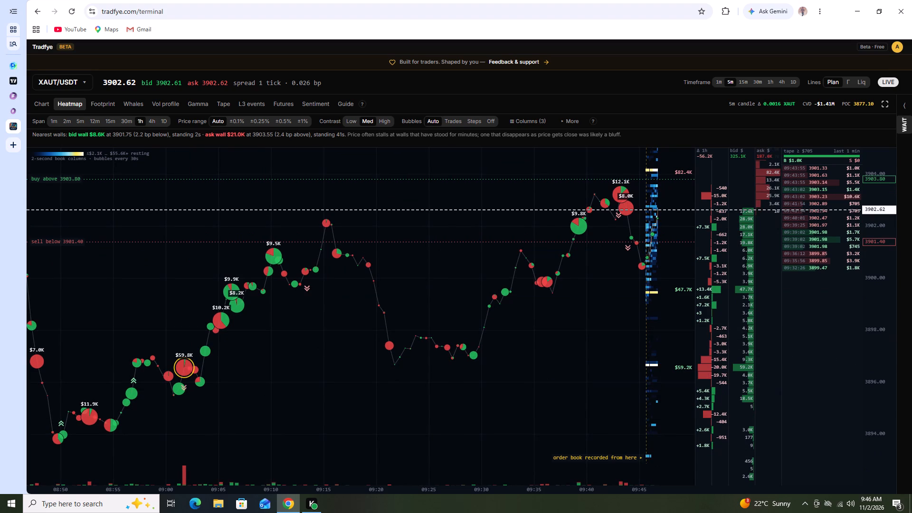
scroll(704, 301, "up", 4)
scroll(648, 301, "up", 2)
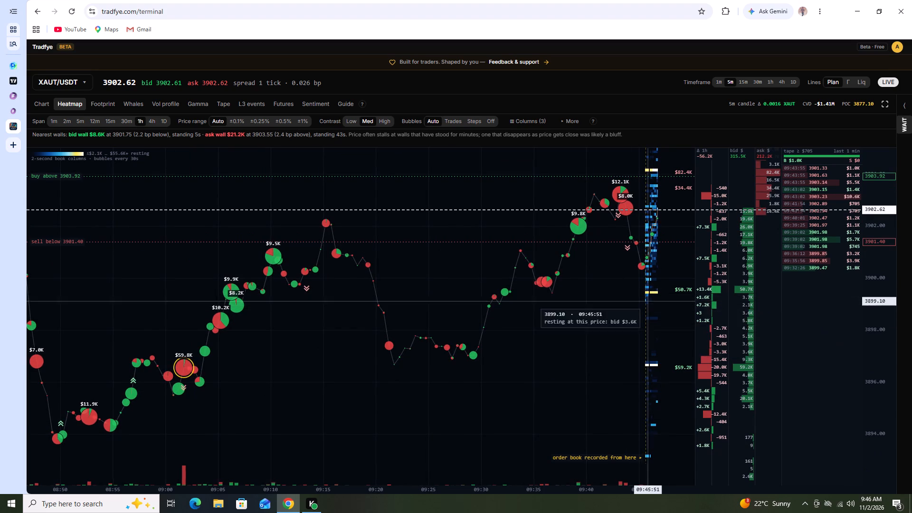
scroll(648, 301, "up", 19)
Examine the resting bid walls at progressively lower prices beneath the current XAUT/USDT price on the heatmap.
left_click_drag(595, 393, 568, 296)
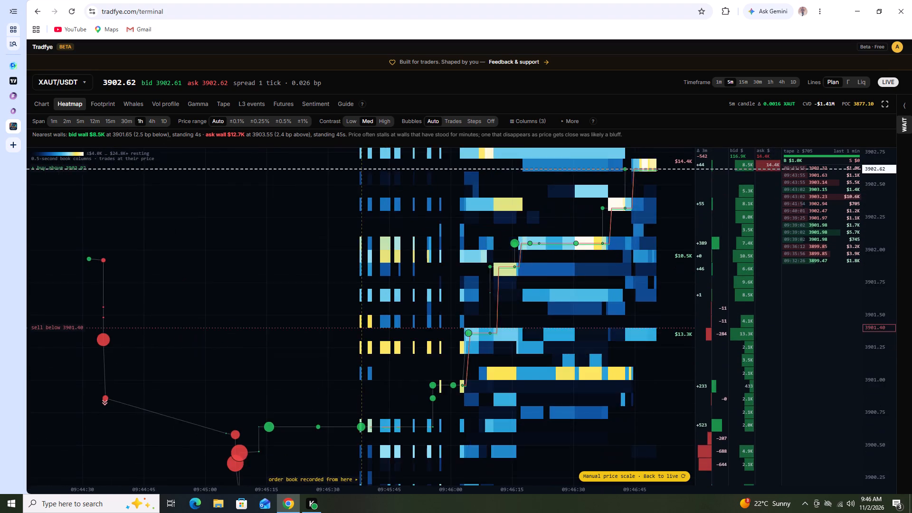
left_click_drag(568, 296, 475, 265)
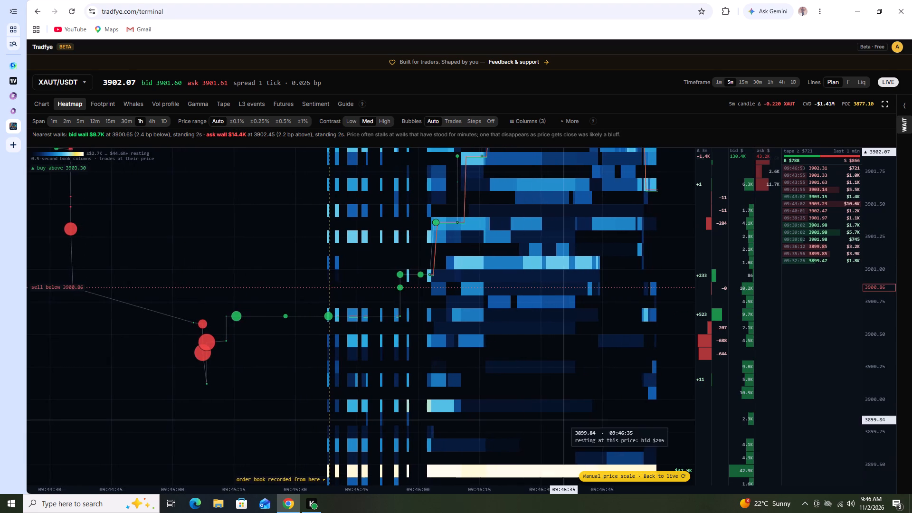
scroll(705, 311, "down", 1)
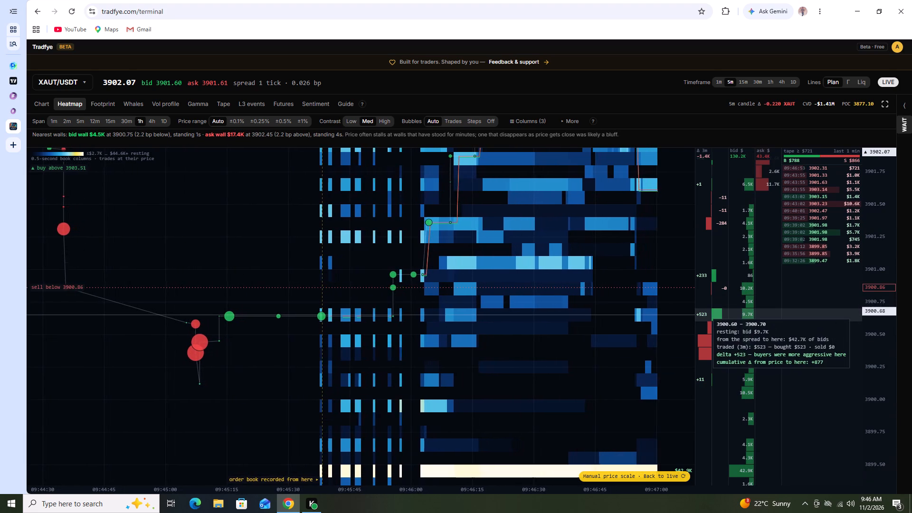
scroll(618, 364, "up", 3)
left_click_drag(583, 373, 578, 116)
left_click_drag(551, 330, 559, 228)
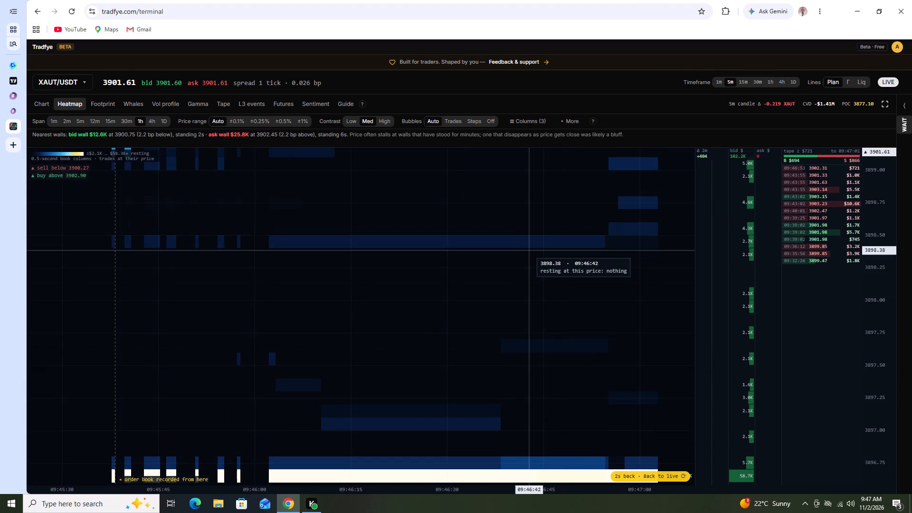
left_click_drag(541, 392, 527, 359)
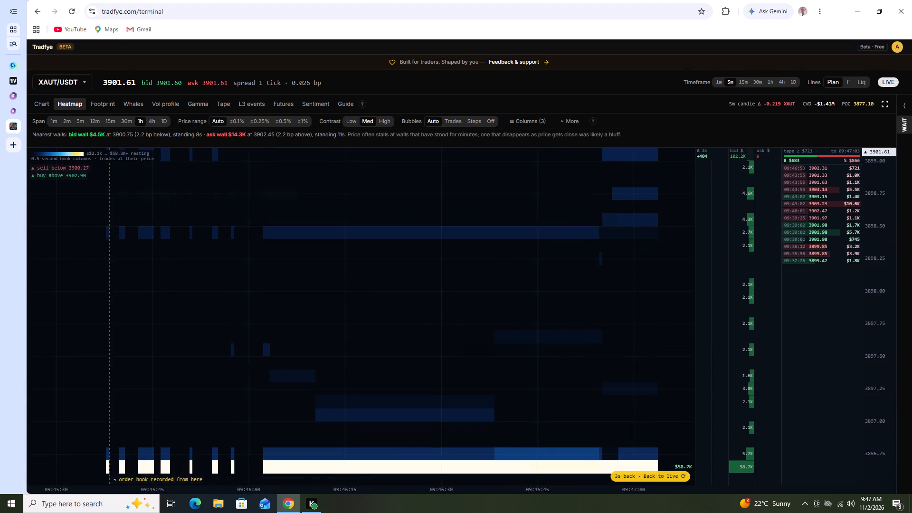
left_click_drag(527, 359, 519, 270)
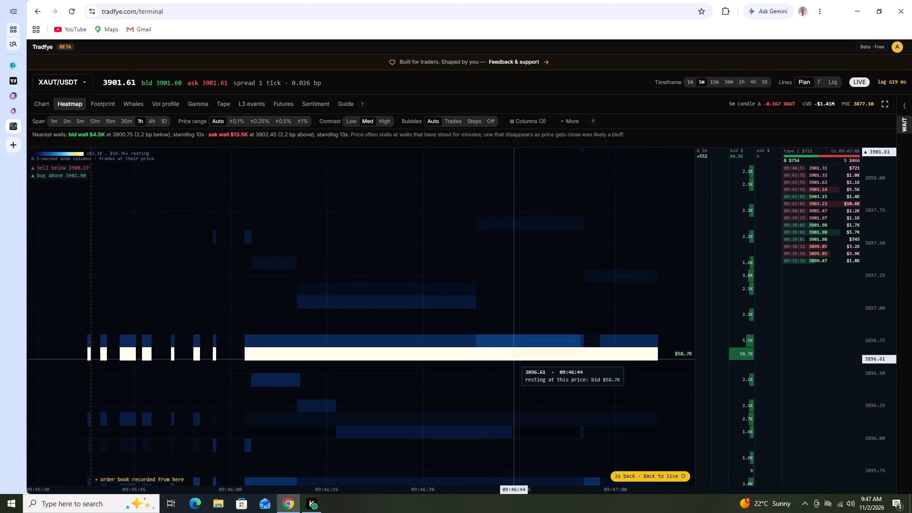
left_click_drag(514, 418, 542, 318)
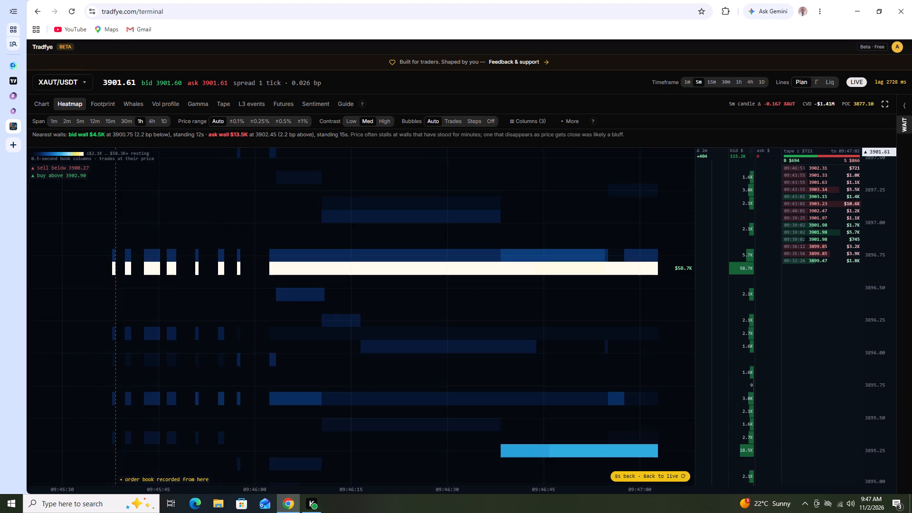
left_click_drag(542, 318, 539, 229)
left_click_drag(519, 374, 515, 303)
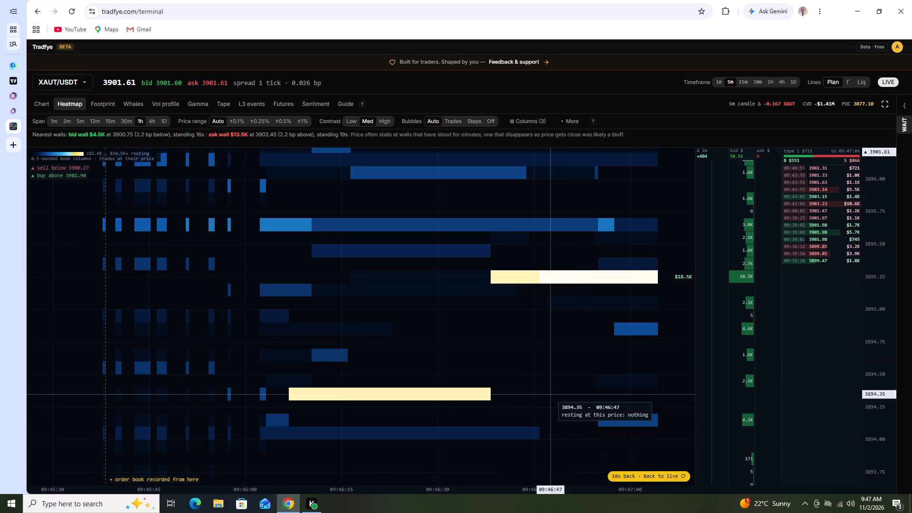
left_click_drag(549, 380, 504, 512)
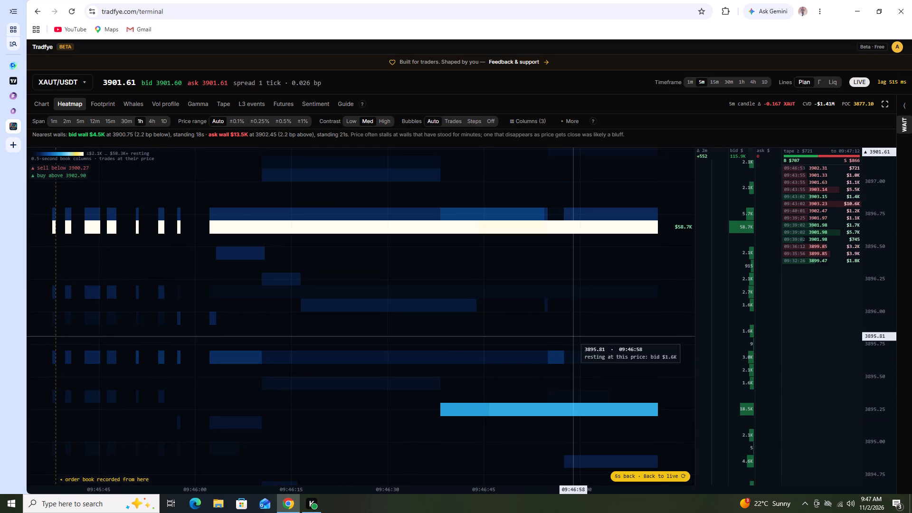
Examine the XAUT/USDT heatmap's bid walls upward from about 3895 to the trade bubbles around the current price.
left_click_drag(571, 322, 545, 501)
left_click_drag(544, 266, 554, 406)
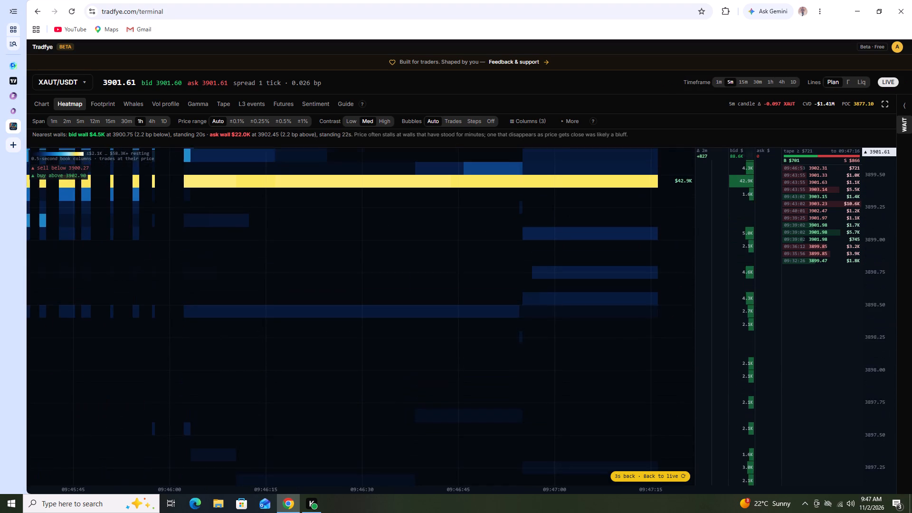
left_click_drag(554, 406, 555, 473)
left_click_drag(560, 275, 568, 433)
left_click_drag(577, 283, 577, 279)
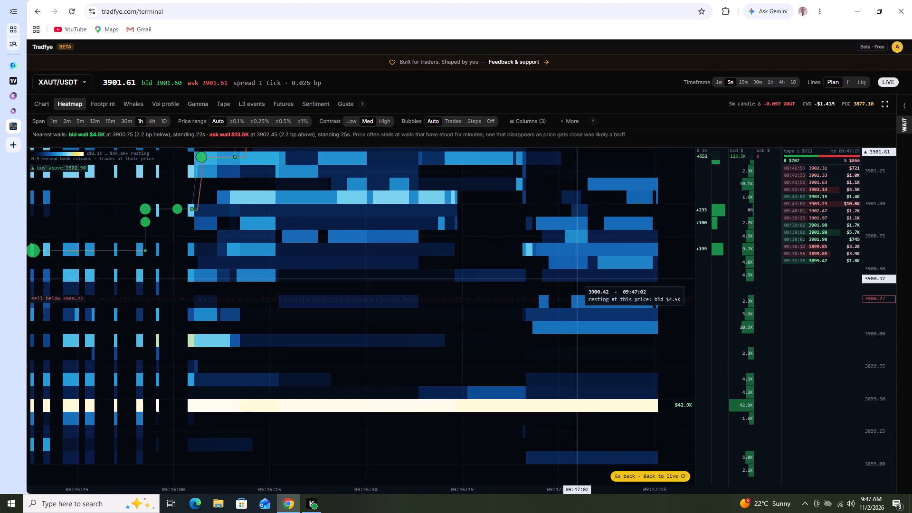
left_click_drag(577, 279, 581, 417)
left_click_drag(581, 313, 572, 380)
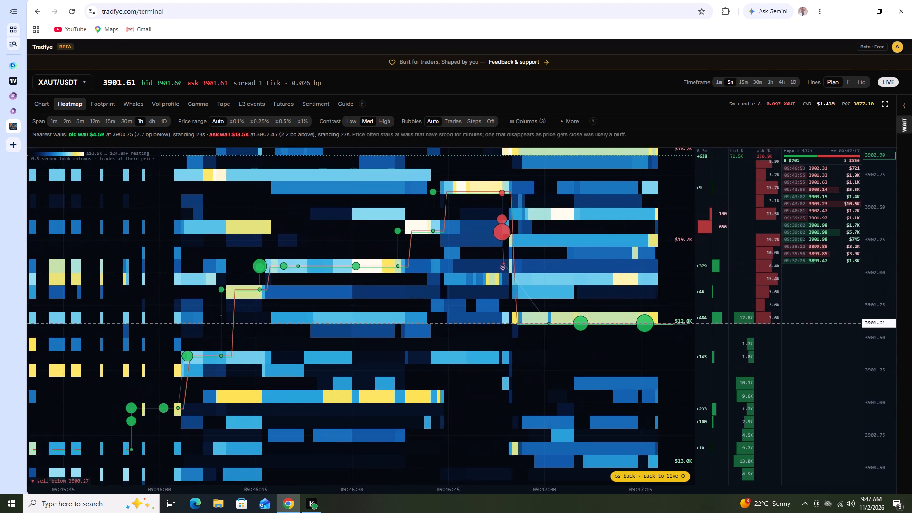
left_click_drag(572, 380, 579, 419)
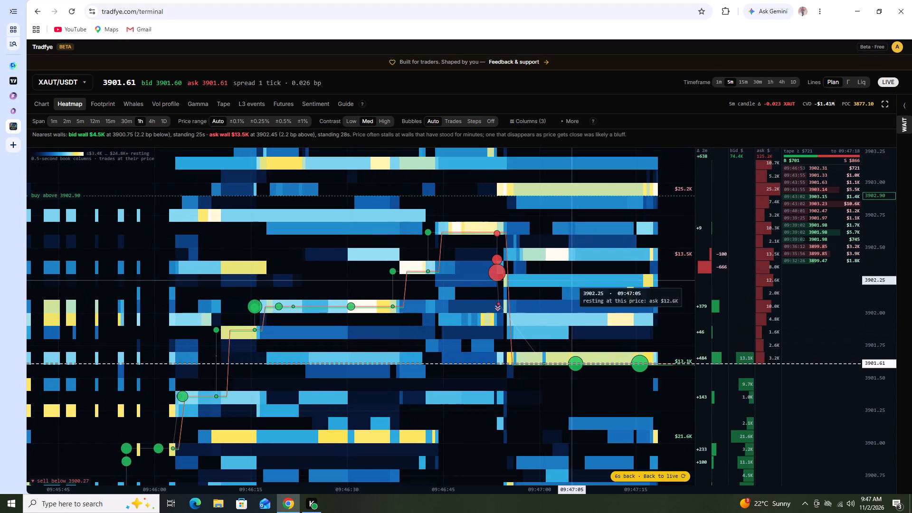
Examine the resting ask walls above the current XAUT/USDT price, up to about 3908 on the heatmap.
left_click_drag(580, 272, 604, 423)
left_click_drag(603, 312, 598, 393)
left_click_drag(615, 279, 615, 301)
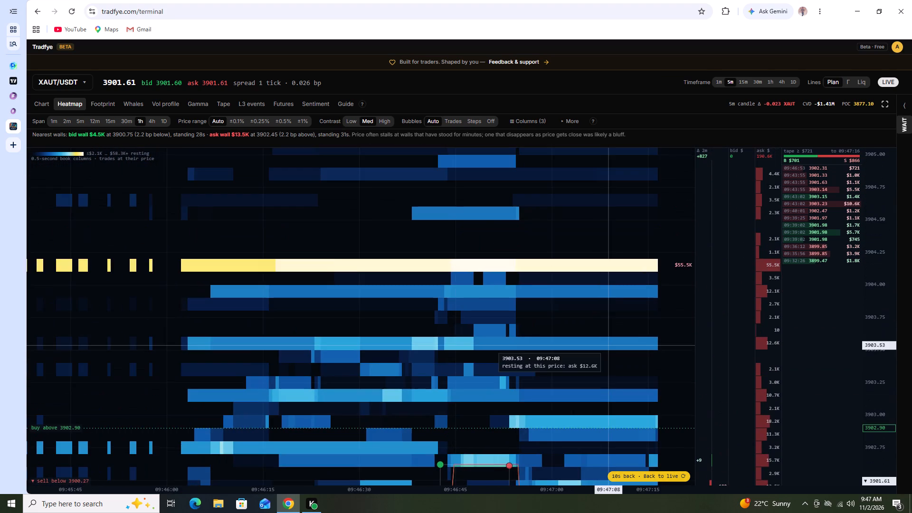
left_click_drag(615, 301, 610, 405)
left_click_drag(615, 284, 631, 327)
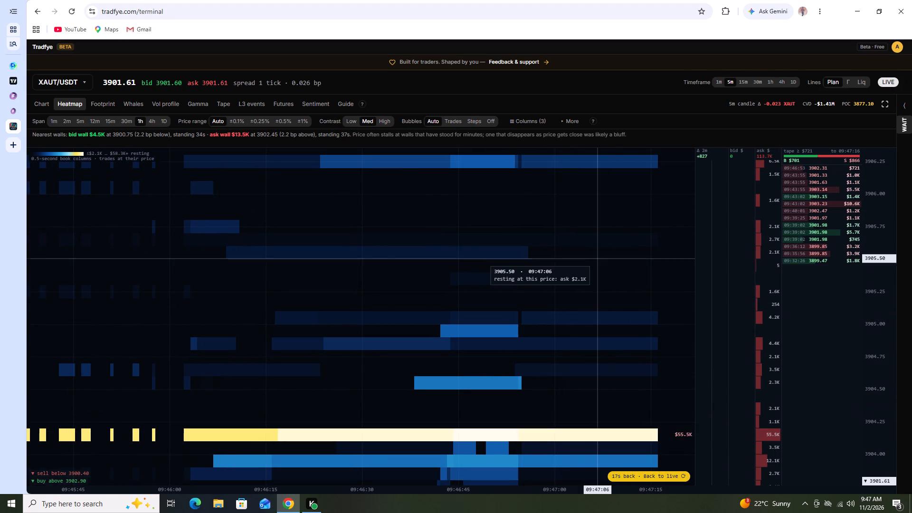
left_click_drag(597, 258, 565, 449)
left_click_drag(565, 315, 575, 367)
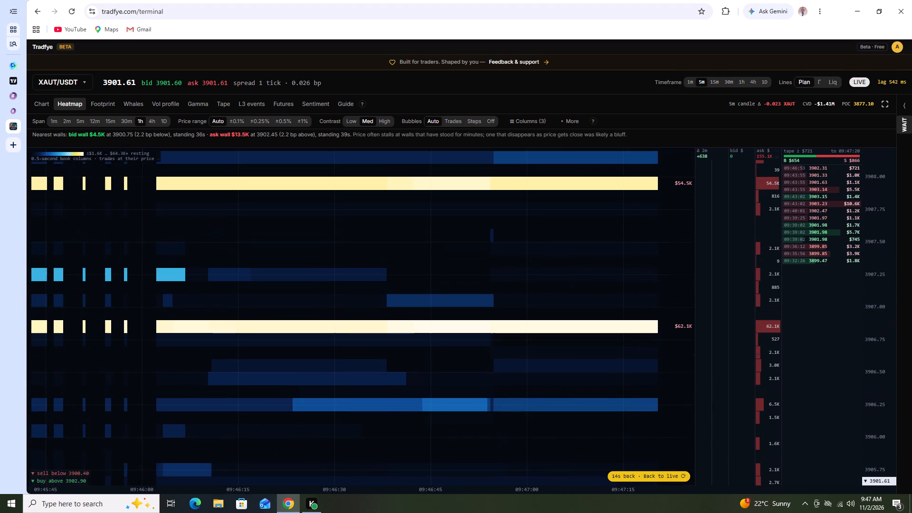
left_click_drag(575, 367, 575, 367)
left_click_drag(554, 219, 552, 240)
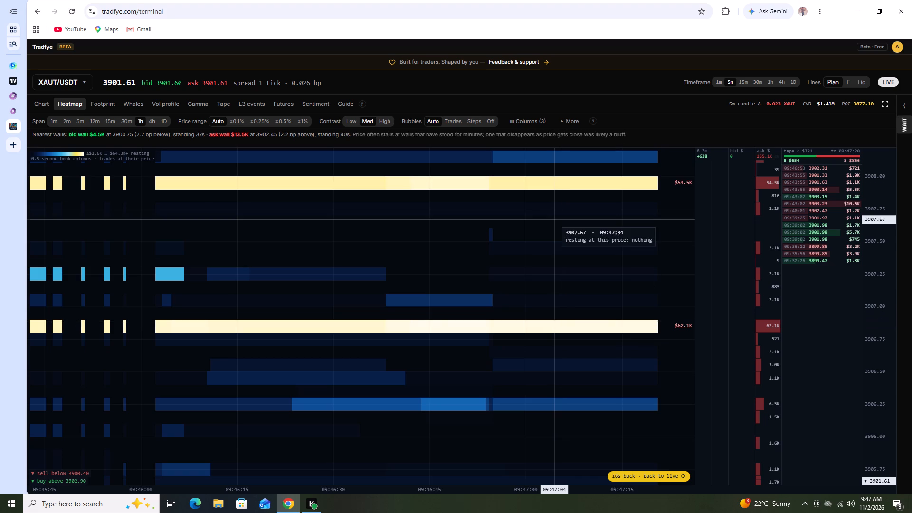
Examine the higher XAUT/USDT ask walls on the heatmap, from about 3908 up to about 3915.
left_click_drag(552, 240, 518, 369)
left_click_drag(536, 221, 529, 349)
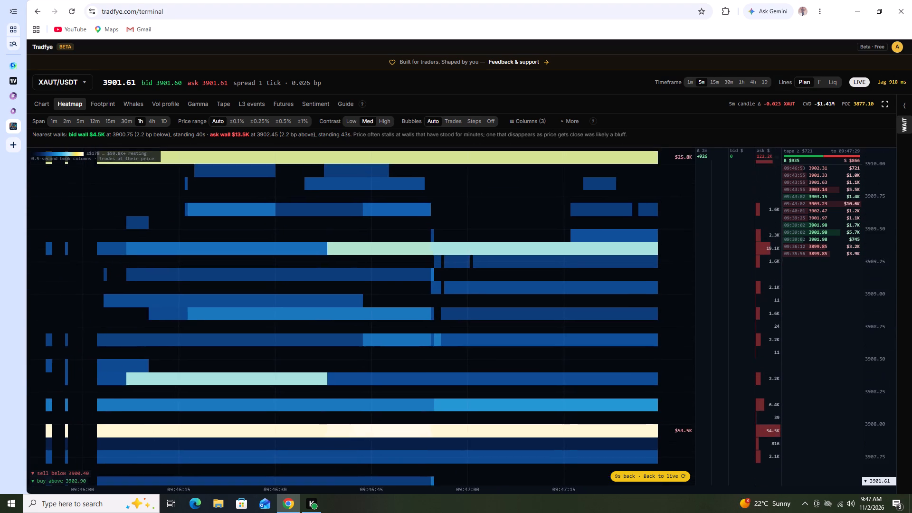
left_click_drag(529, 349, 531, 383)
left_click_drag(551, 273, 541, 397)
left_click_drag(567, 227, 570, 370)
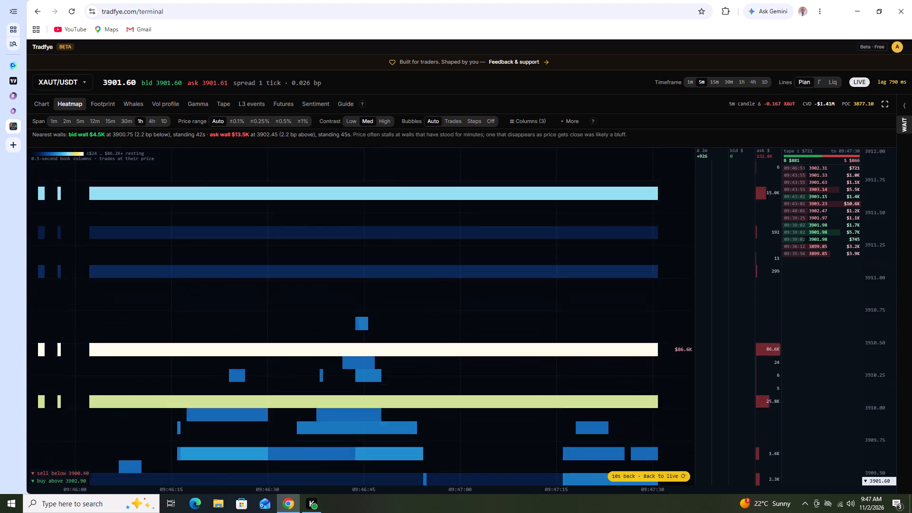
left_click_drag(570, 370, 576, 433)
left_click_drag(580, 237, 581, 408)
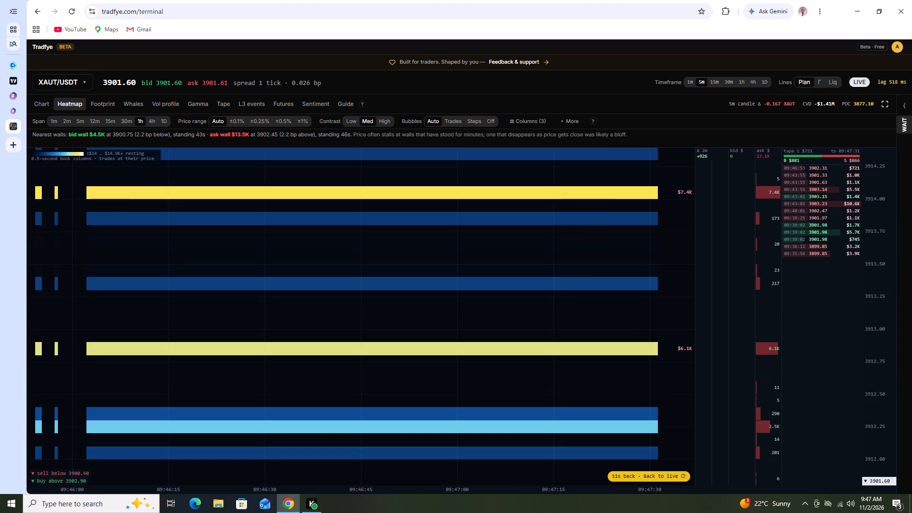
left_click_drag(566, 259, 551, 408)
left_click_drag(572, 270, 574, 405)
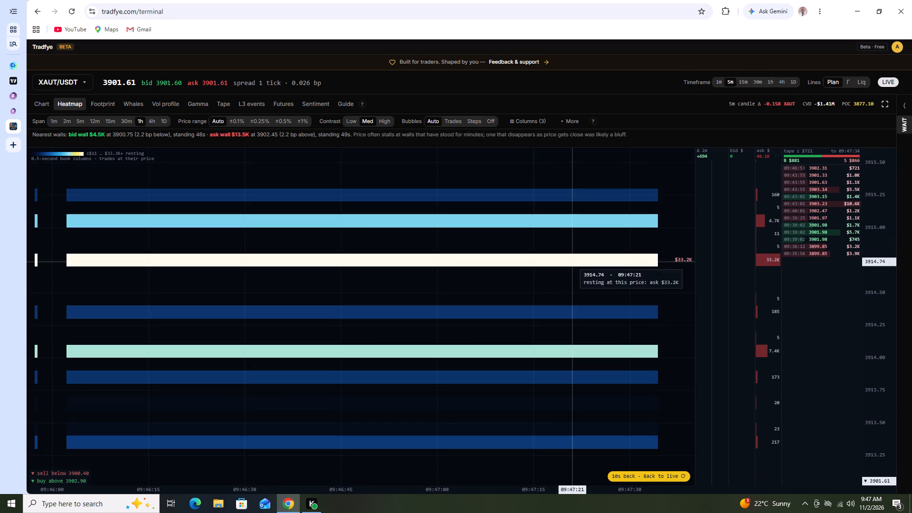
Re-examine the XAUT/USDT ask walls from about 3915 down to the trades and resting orders around the current price.
left_click_drag(574, 405, 585, 0)
left_click_drag(547, 309, 581, 7)
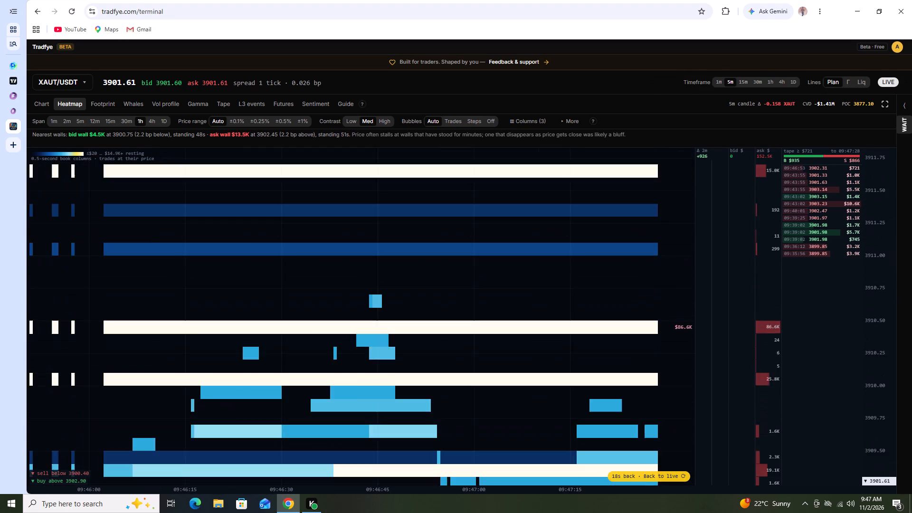
left_click_drag(568, 322, 581, 48)
left_click_drag(519, 313, 523, 128)
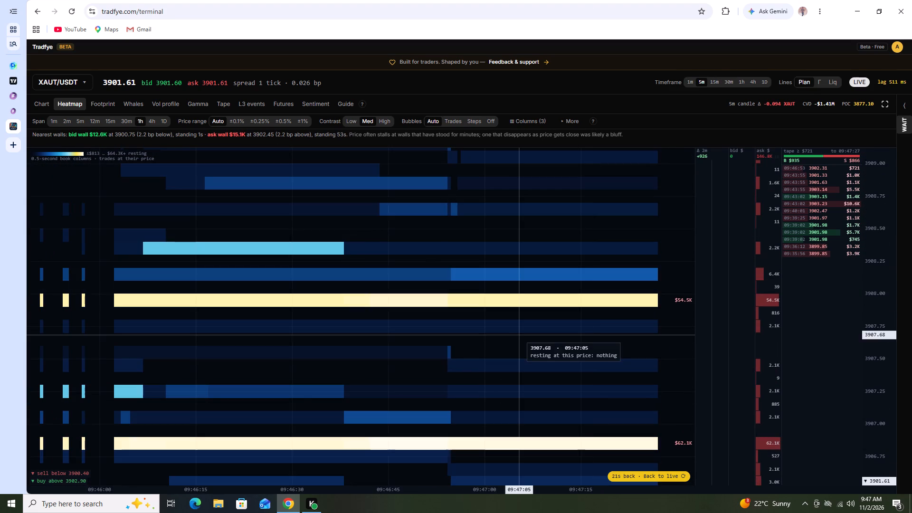
left_click_drag(523, 128, 531, 88)
left_click_drag(538, 304, 556, 122)
left_click_drag(549, 304, 559, 152)
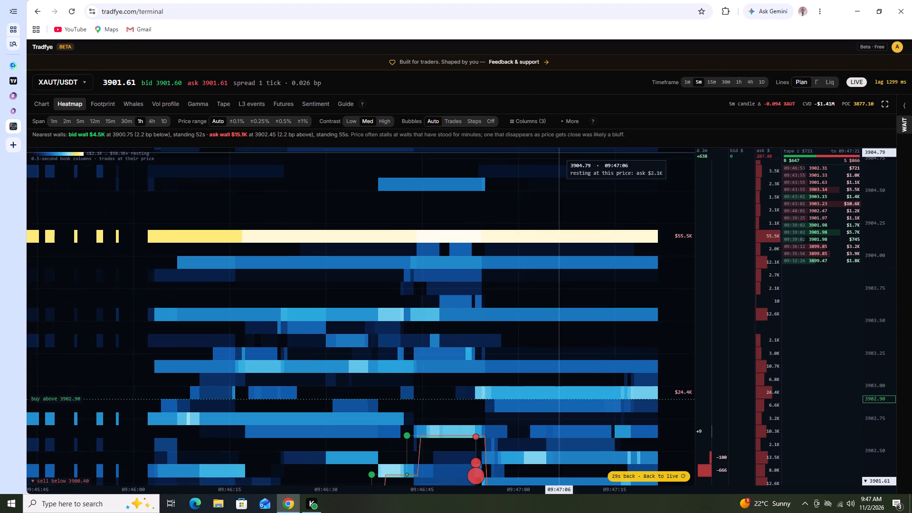
left_click_drag(538, 355, 545, 194)
left_click_drag(526, 312, 522, 169)
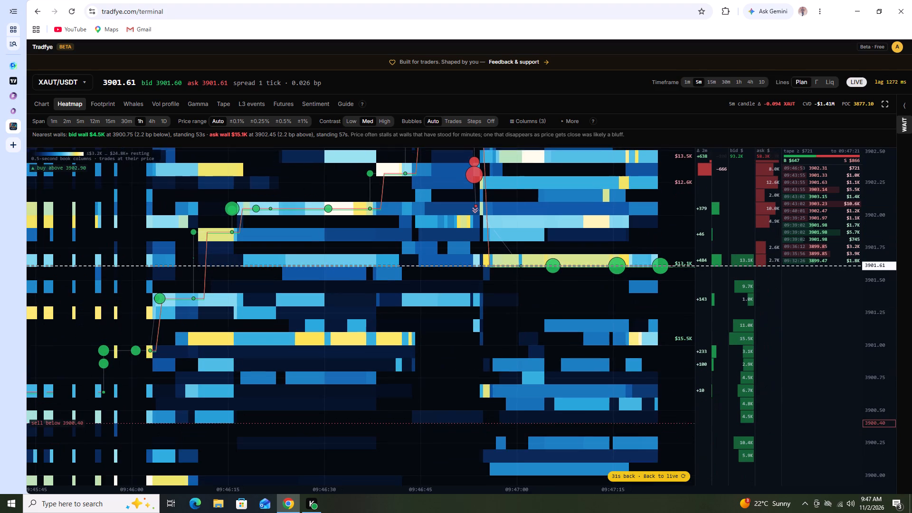
left_click_drag(532, 304, 545, 202)
Examine the XAUT/USDT bid walls below the current price, down to about 3892 on the heatmap.
left_click_drag(552, 371, 556, 312)
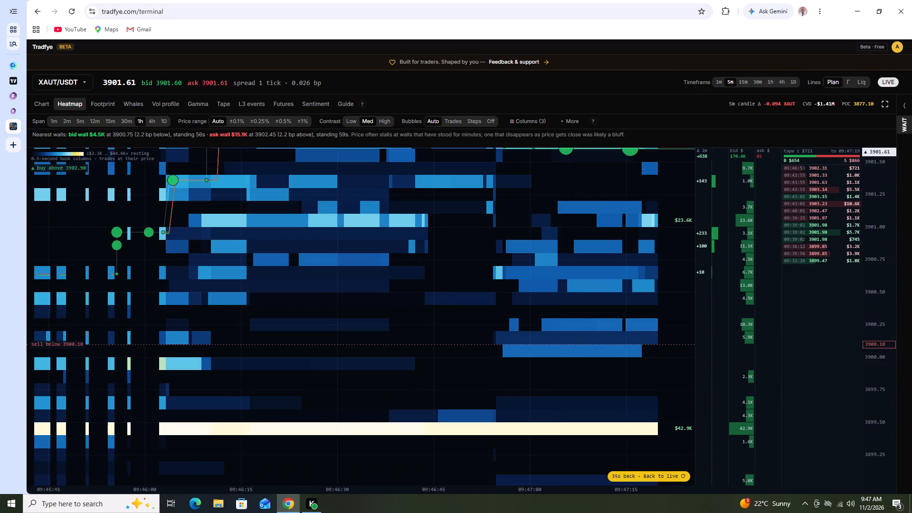
left_click_drag(556, 312, 544, 231)
left_click_drag(536, 386, 562, 189)
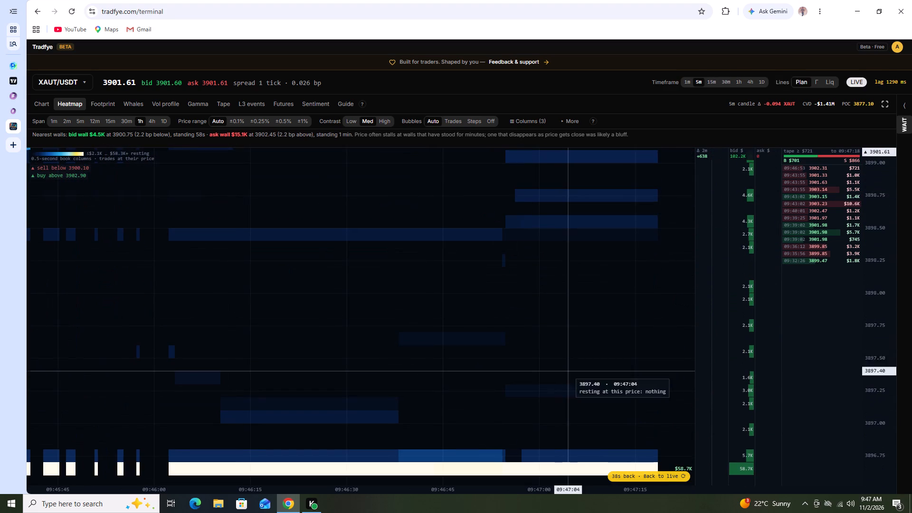
left_click_drag(568, 364, 568, 182)
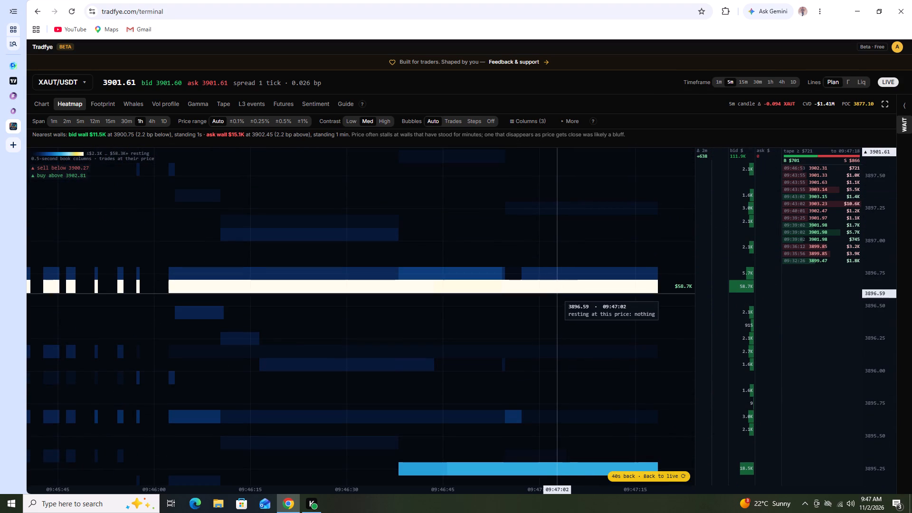
left_click_drag(543, 354, 528, 208)
left_click_drag(539, 408, 538, 310)
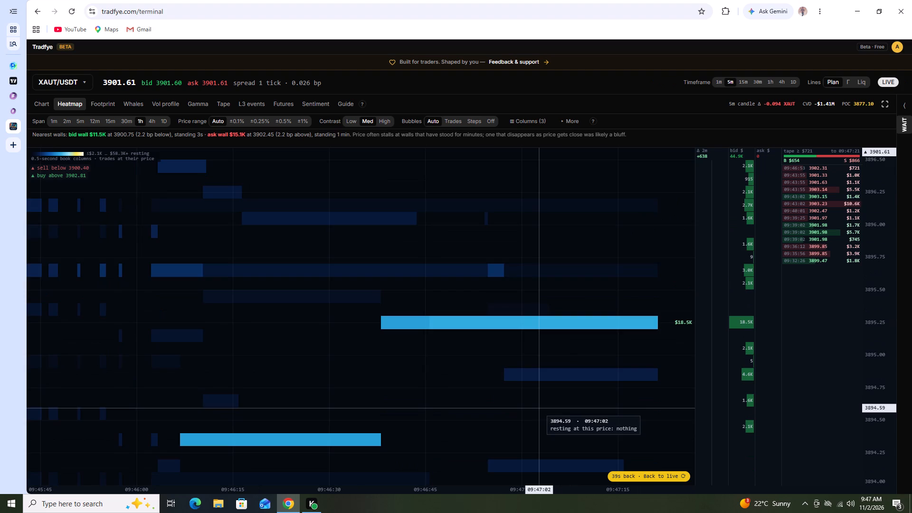
left_click_drag(538, 310, 538, 264)
left_click_drag(548, 435, 565, 300)
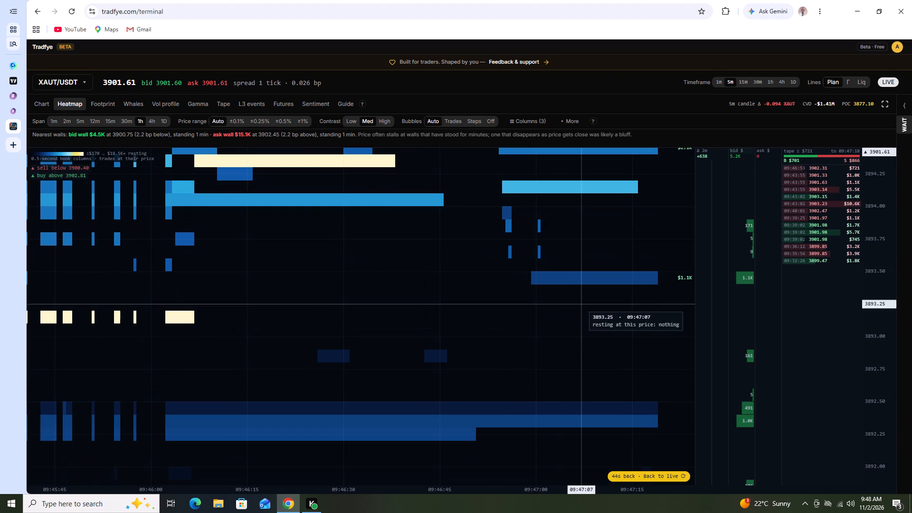
Examine the deeper XAUT/USDT bid walls on the heatmap, down to about 3885.
scroll(560, 344, "up", 1)
left_click_drag(565, 311, 555, 338)
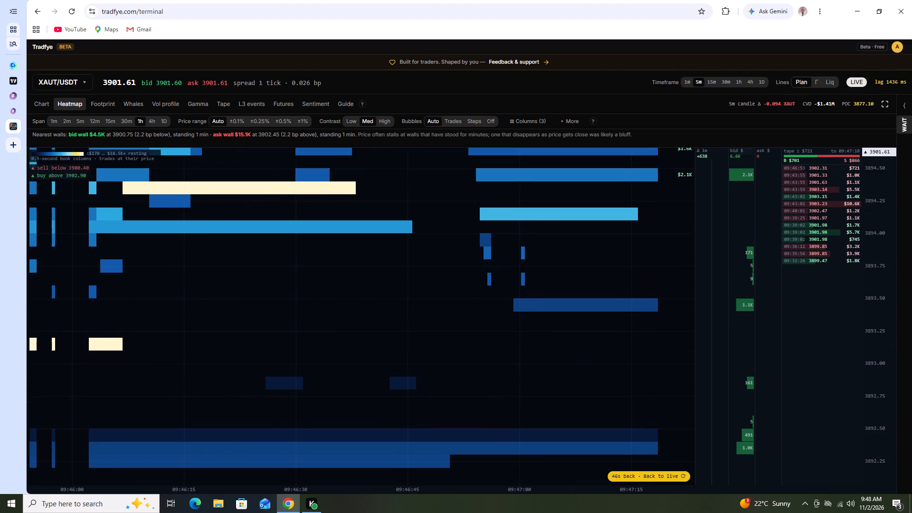
left_click_drag(555, 338, 545, 209)
left_click_drag(512, 420, 546, 261)
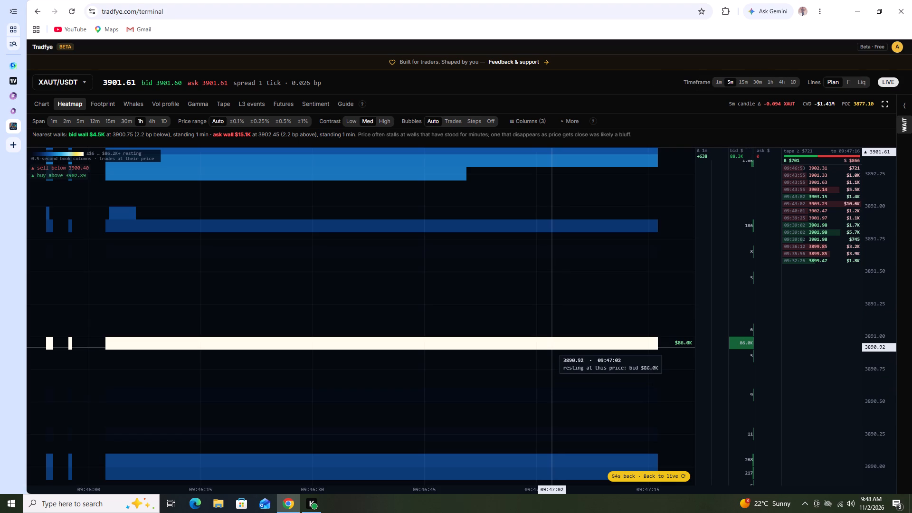
left_click_drag(561, 367, 579, 47)
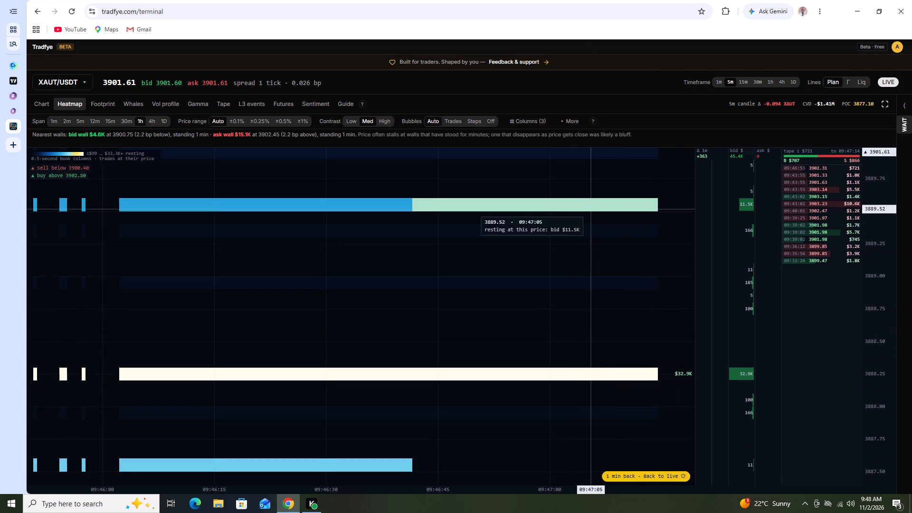
left_click_drag(570, 397, 581, 233)
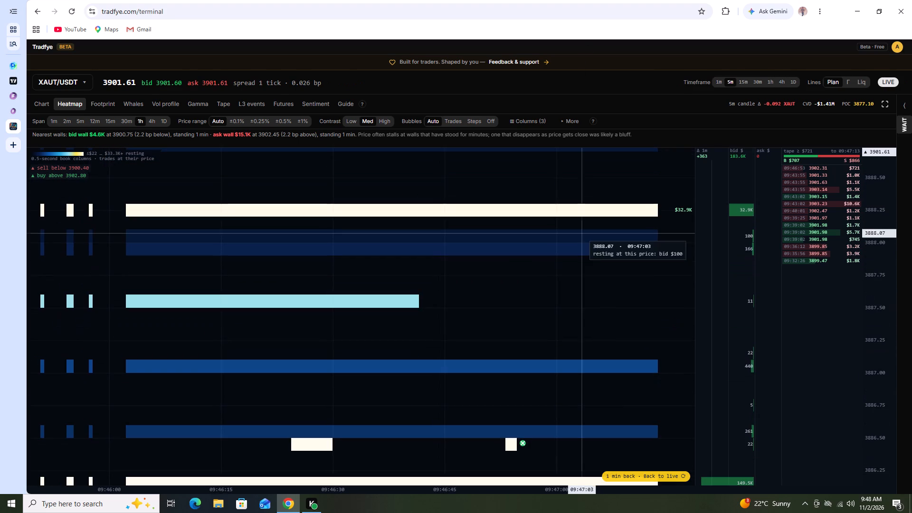
left_click_drag(550, 369, 543, 260)
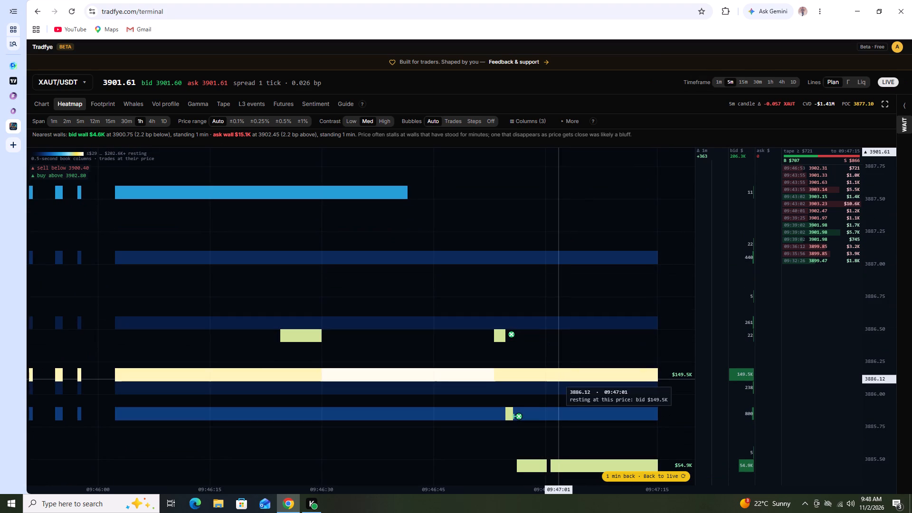
left_click_drag(556, 423, 556, 307)
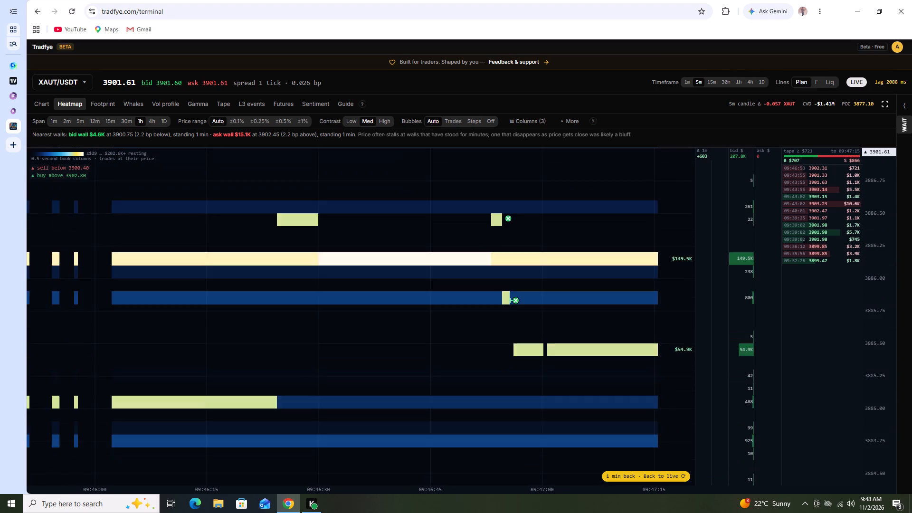
left_click_drag(556, 307, 557, 390)
Open the XAUT/USDT footprint chart and examine the bid-by-ask volume and delta of the recent 5-minute candles.
left_click(115, 105)
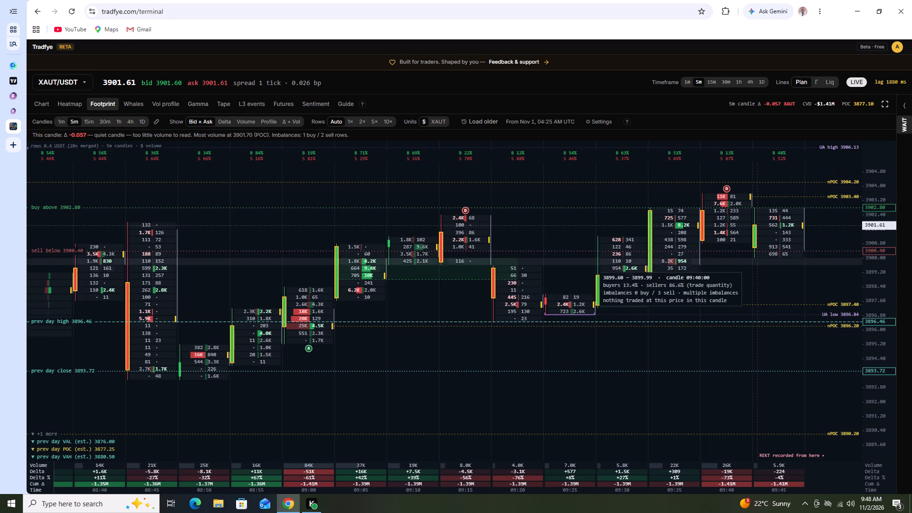
scroll(787, 332, "up", 1)
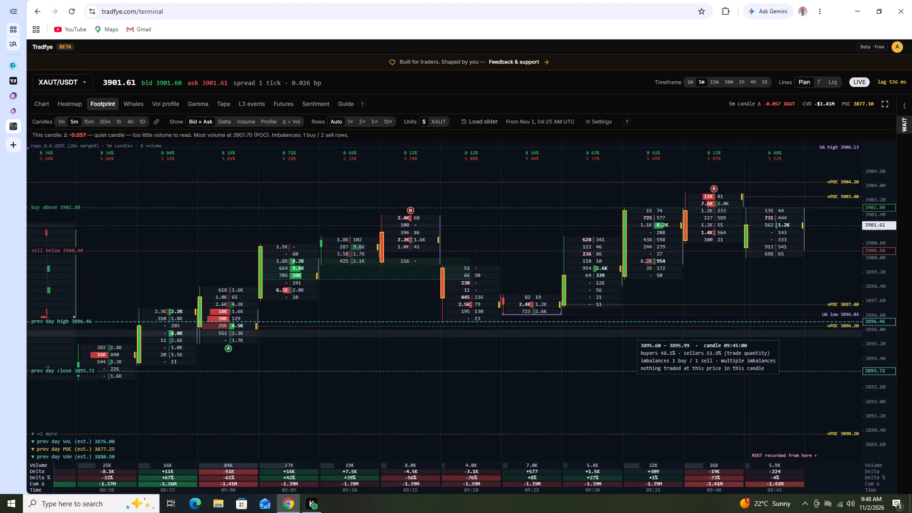
scroll(787, 332, "up", 1)
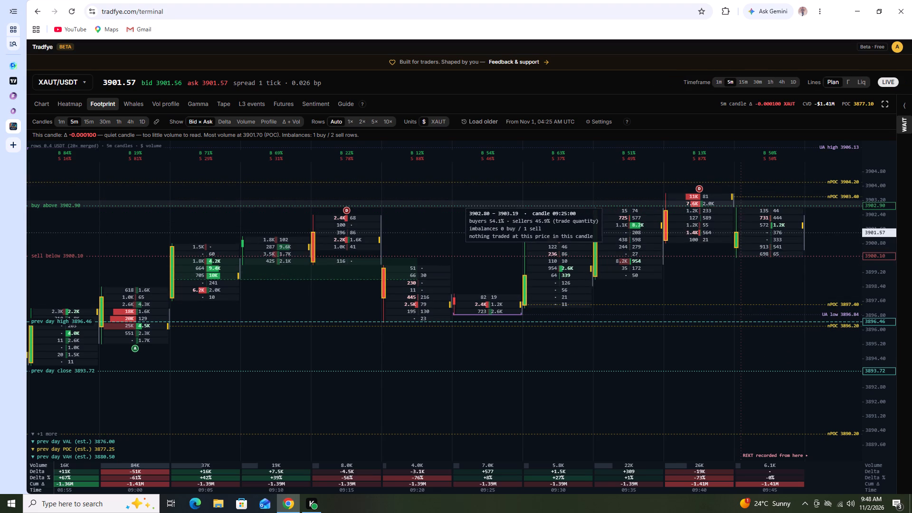
scroll(464, 201, "down", 1)
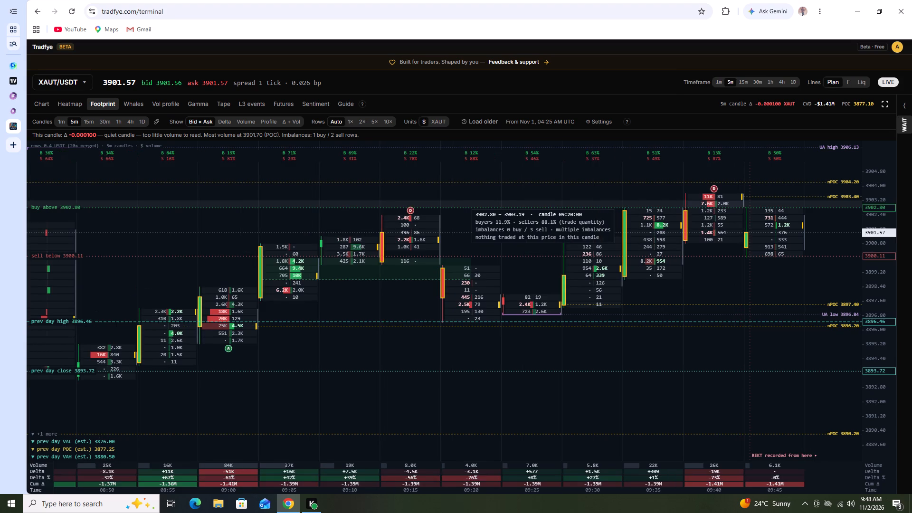
scroll(464, 201, "up", 1)
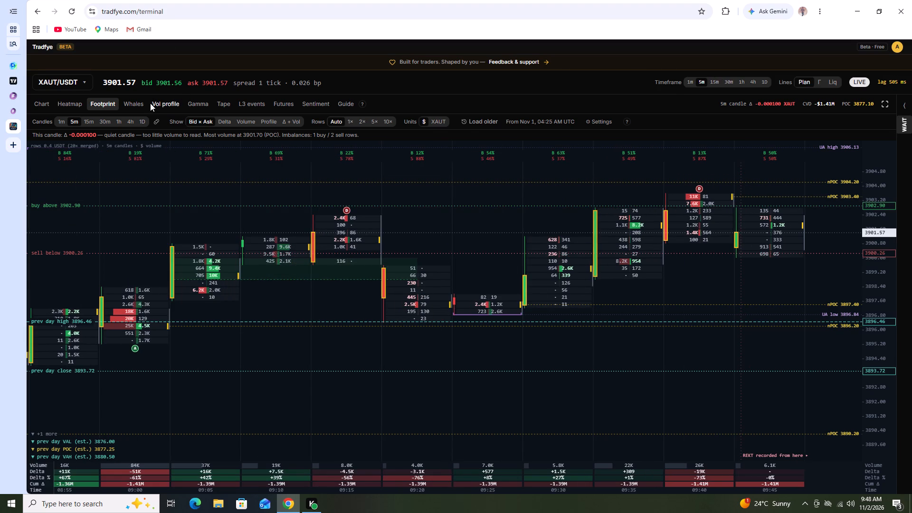
Open the XAUT/USDT whale-activity chart and examine the large buy and sell bubbles on the 5-minute candles.
left_click(150, 103)
left_click(144, 104)
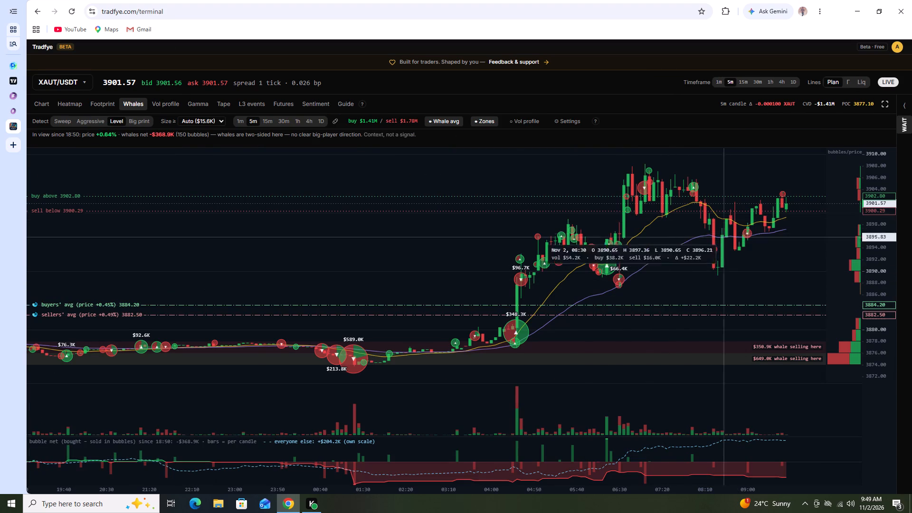
scroll(871, 192, "up", 1)
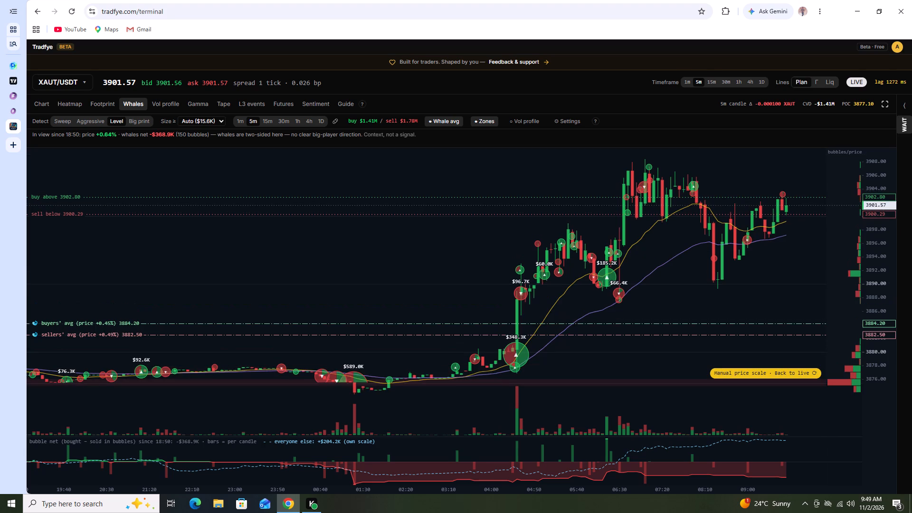
scroll(873, 192, "up", 1)
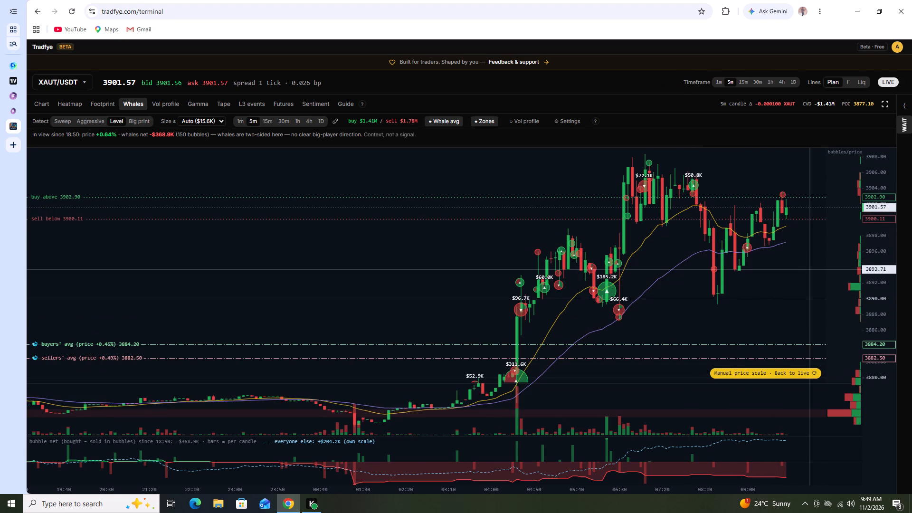
Examine the recent whale bubbles on the XAUT/USDT 5-minute chart more closely.
left_click_drag(798, 268, 698, 275)
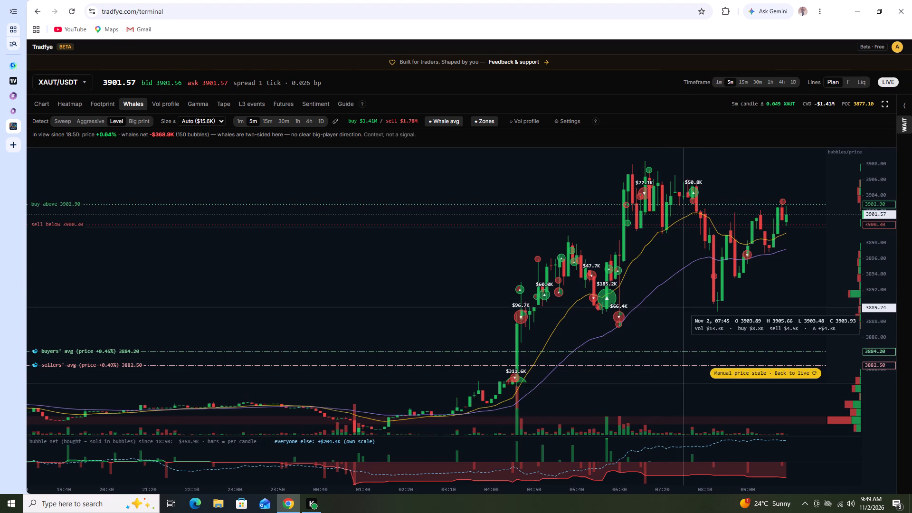
scroll(685, 307, "up", 2)
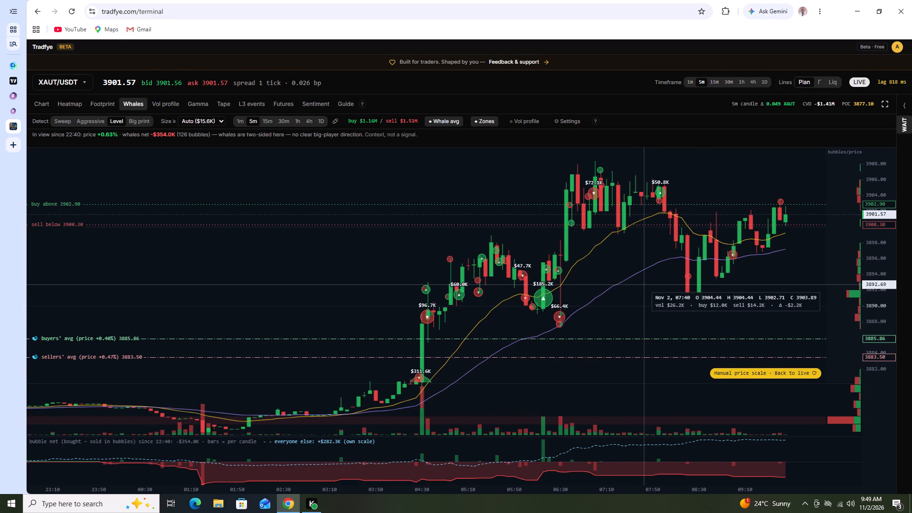
Switch the XAUT/USDT whale chart to 15-minute candles and examine the whale bubbles and price levels.
left_click(269, 120)
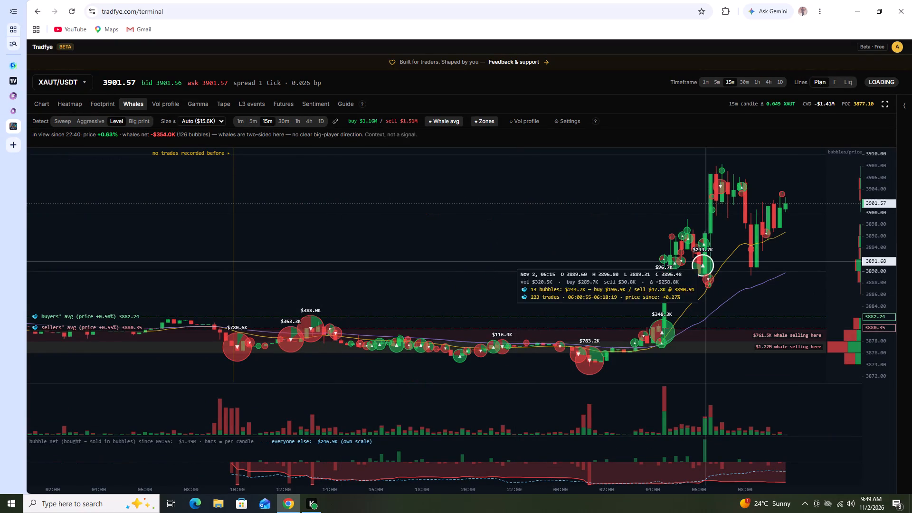
left_click_drag(790, 261, 750, 179)
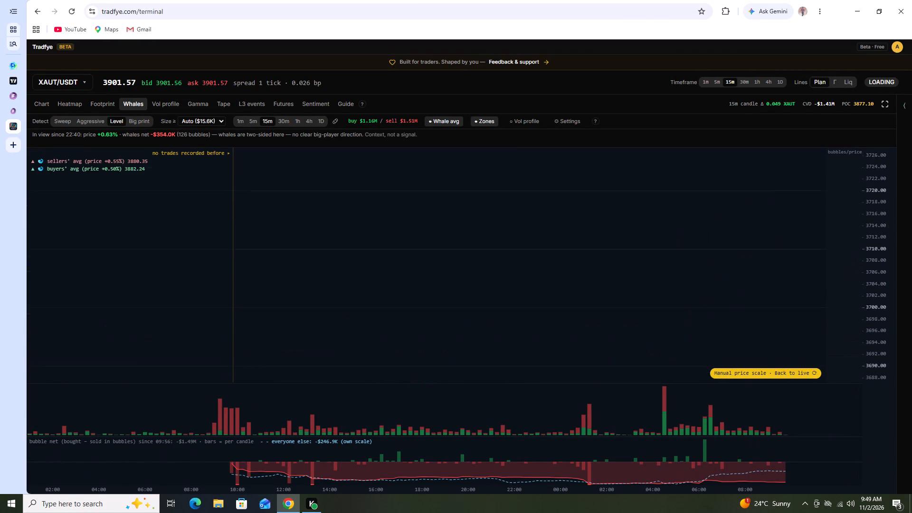
left_click_drag(750, 179, 754, 292)
left_click_drag(729, 262, 733, 346)
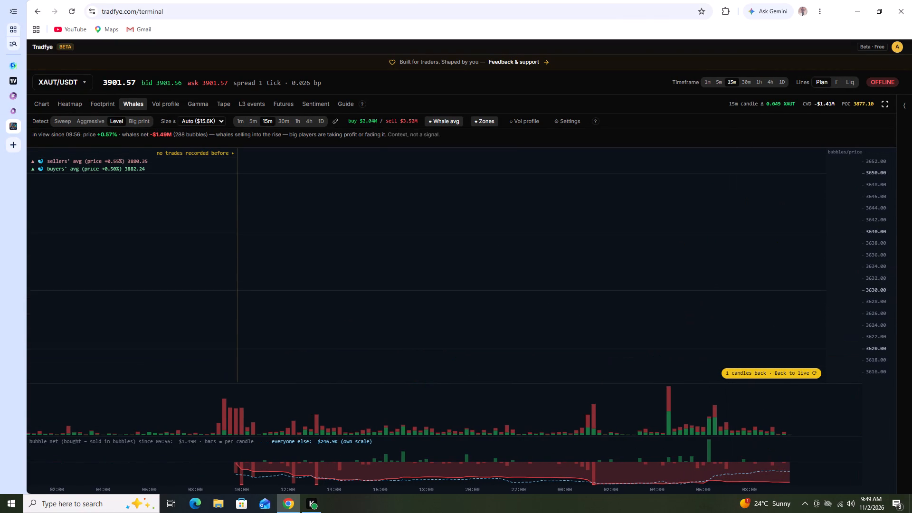
left_click_drag(733, 346, 732, 375)
left_click_drag(707, 272, 714, 419)
left_click_drag(709, 257, 713, 417)
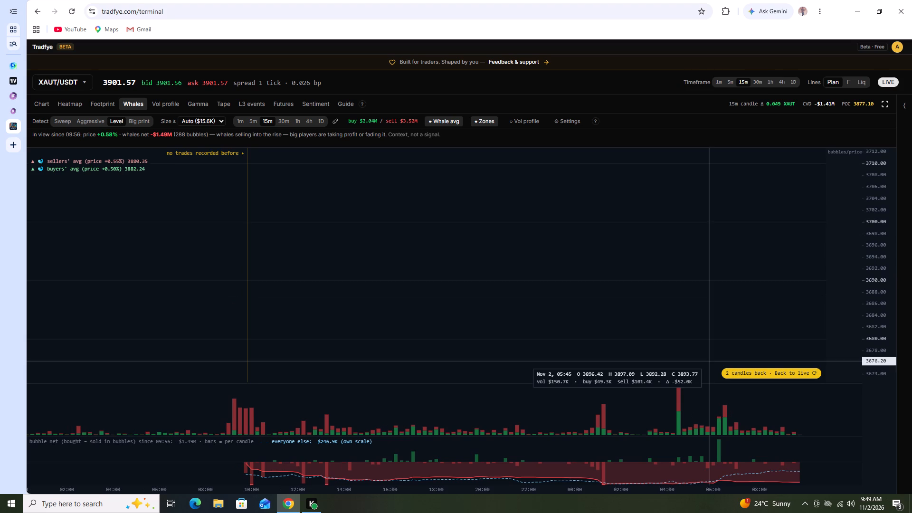
left_click_drag(704, 283, 705, 348)
left_click(168, 100)
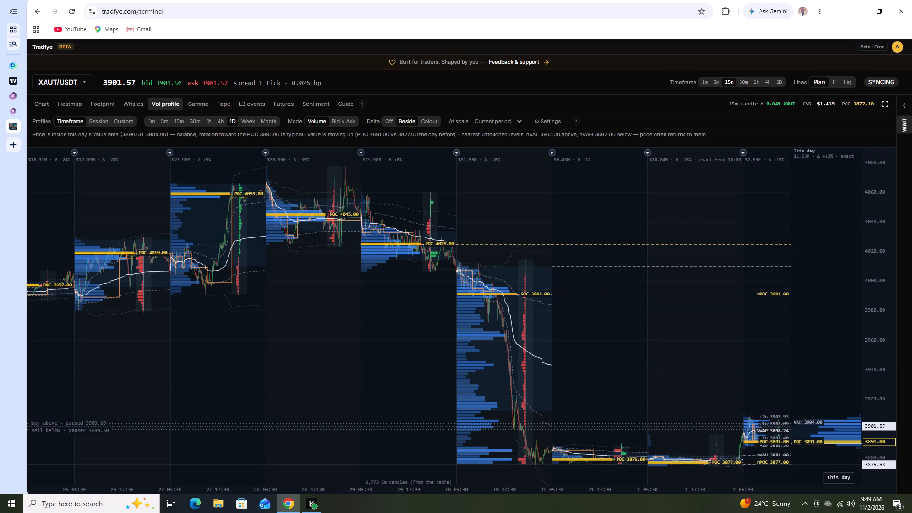
left_click(208, 106)
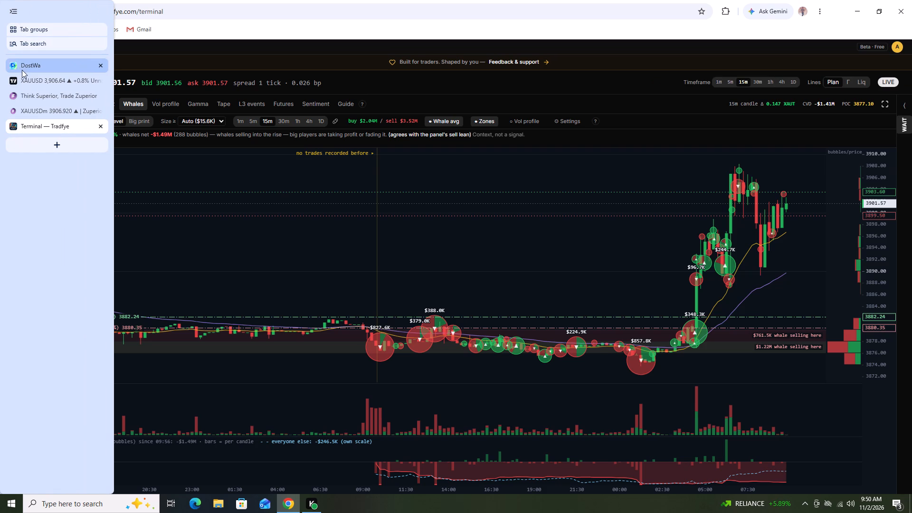
Switch to the TradingView XAUUSD chart and examine the trendlines and supply zones on the 15-minute and 4-hour timeframes.
left_click(43, 82)
scroll(43, 81, "up", 1)
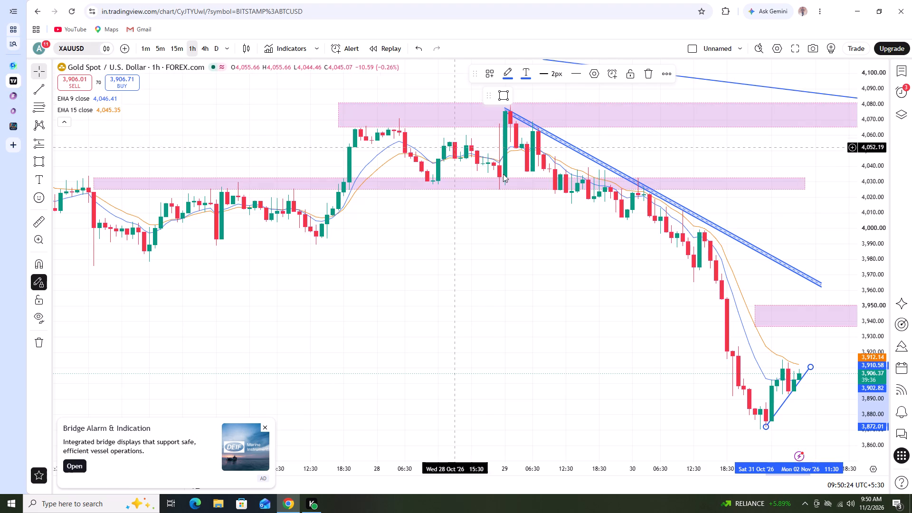
left_click(172, 48)
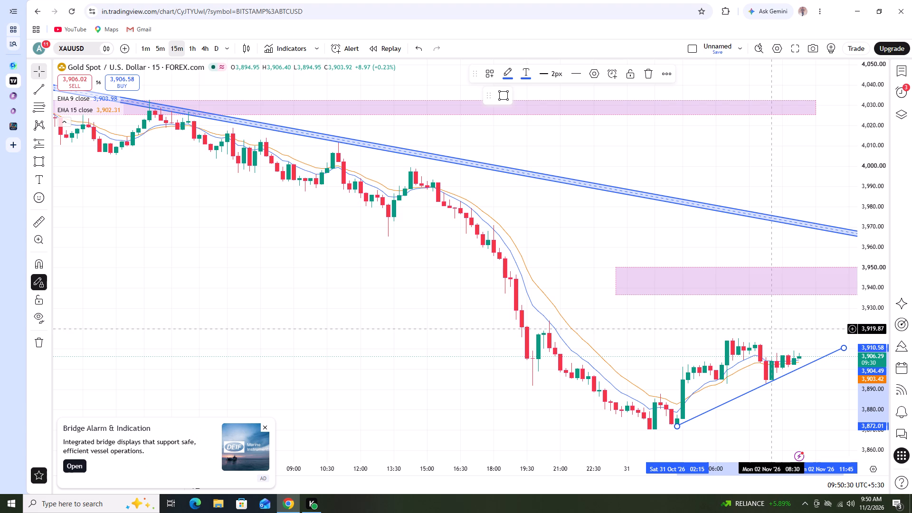
scroll(774, 339, "down", 1)
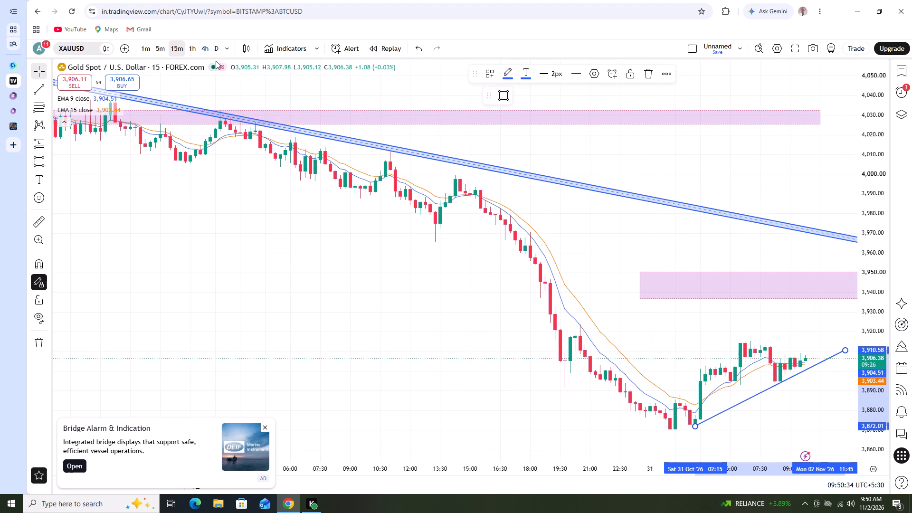
left_click(203, 48)
scroll(493, 273, "up", 2)
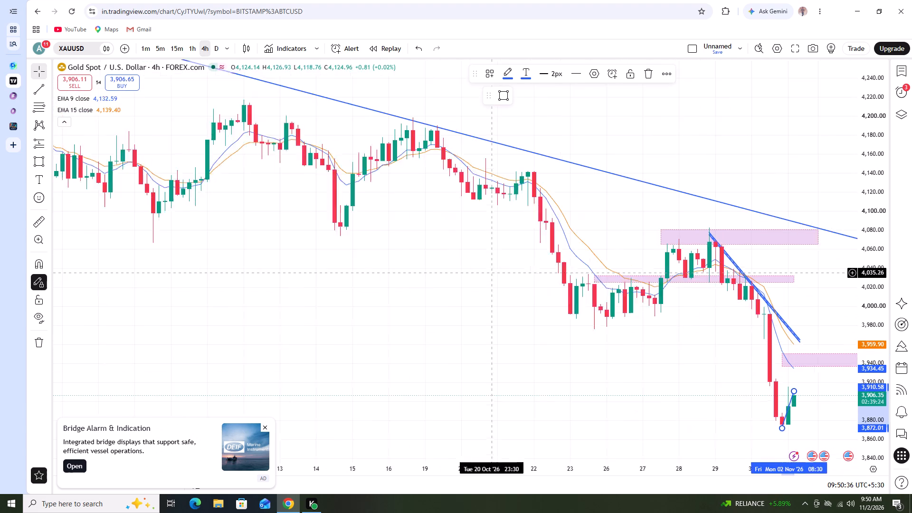
scroll(494, 273, "up", 4)
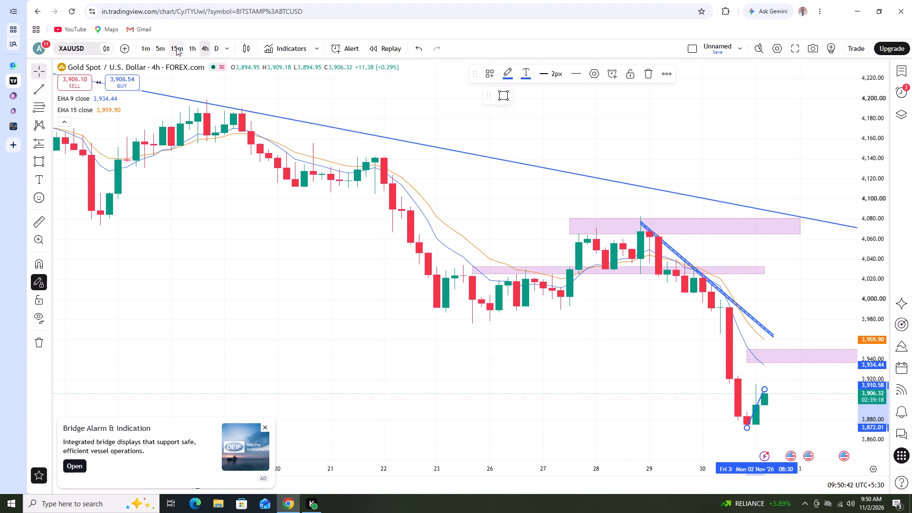
Compare XAUUSD price action around the rising trendline on the 1-hour, 15-minute and 5-minute timeframes, returning to 15 minutes.
left_click(193, 44)
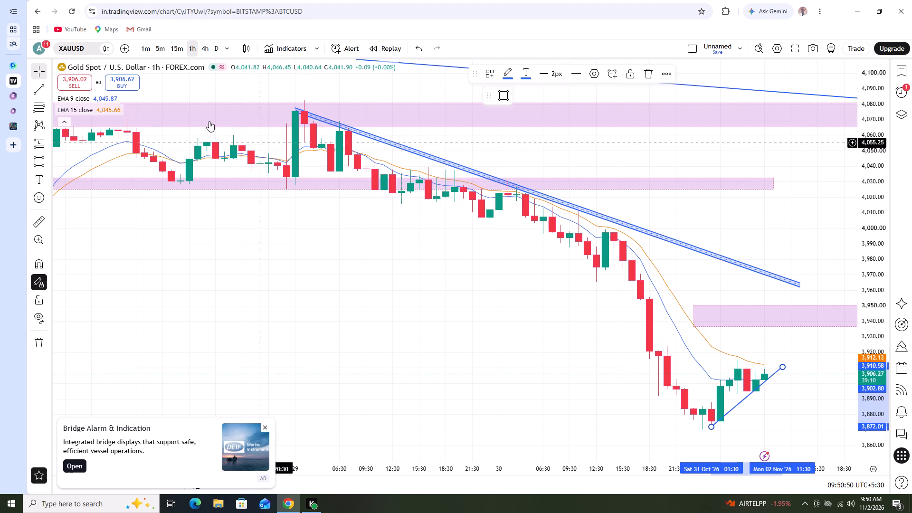
left_click(178, 50)
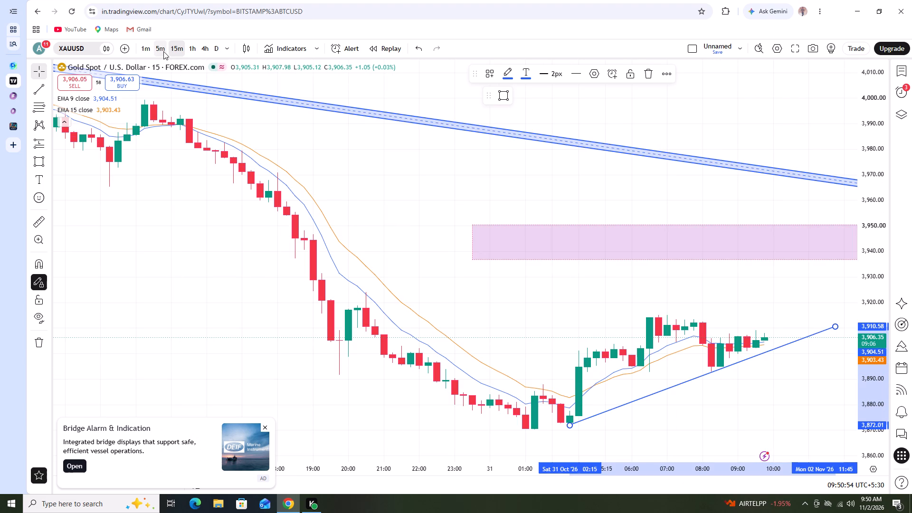
left_click(162, 47)
scroll(262, 142, "down", 2)
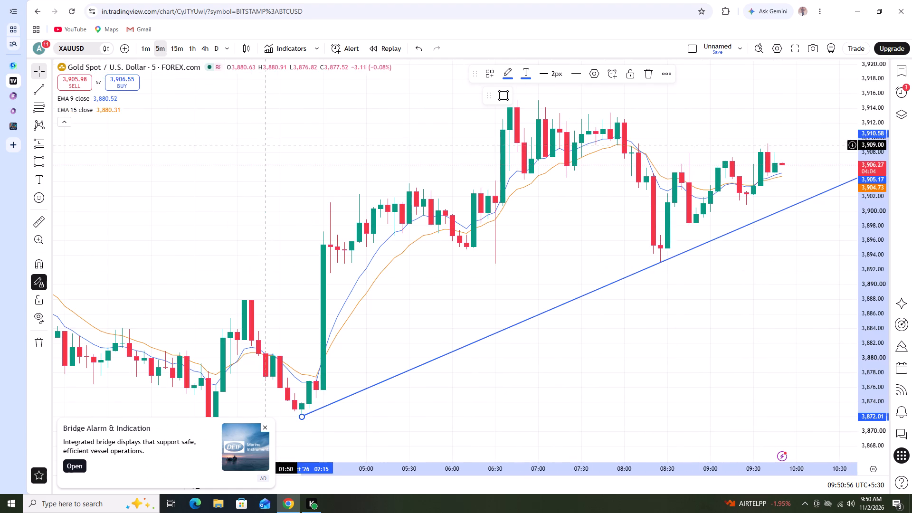
left_click(178, 48)
scroll(468, 249, "up", 1)
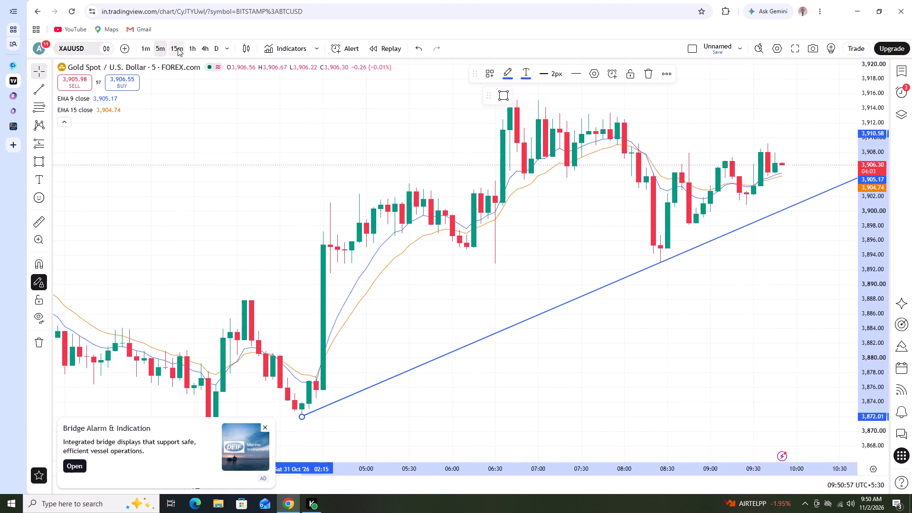
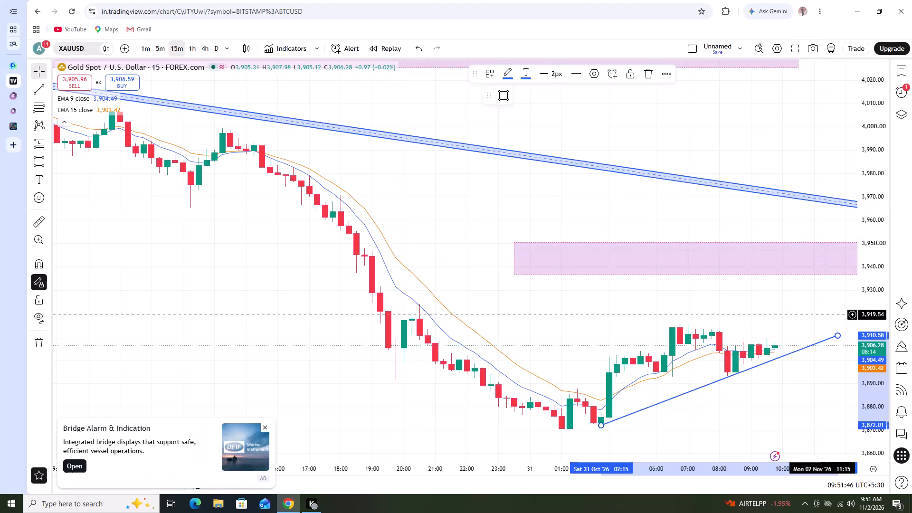
Examine the 15-minute XAUUSD candles between the rising trendline and the purple supply zone below the descending channel.
scroll(858, 305, "up", 2)
scroll(841, 313, "down", 2)
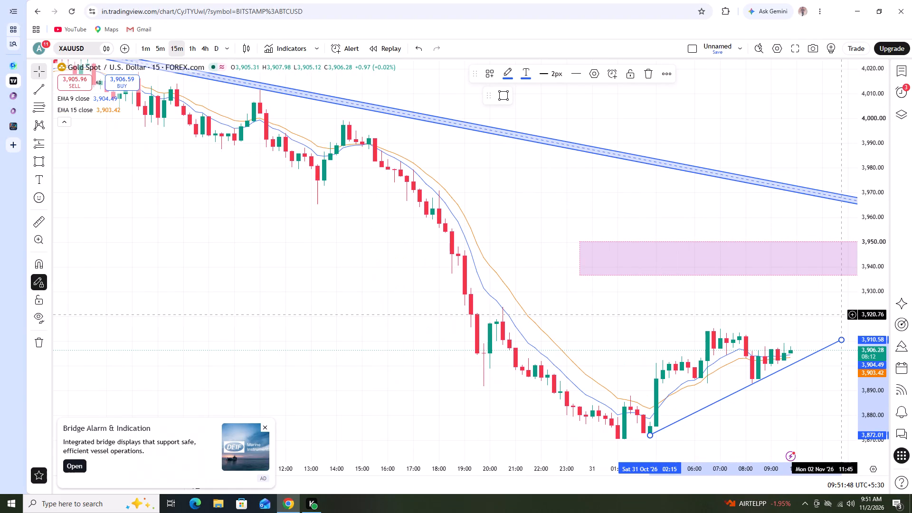
scroll(822, 324, "down", 1)
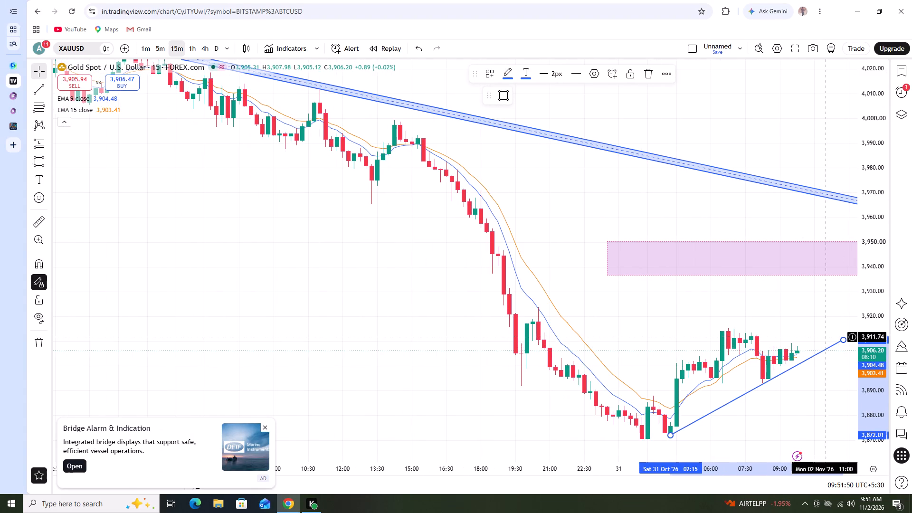
scroll(866, 327, "up", 2)
scroll(793, 361, "up", 1)
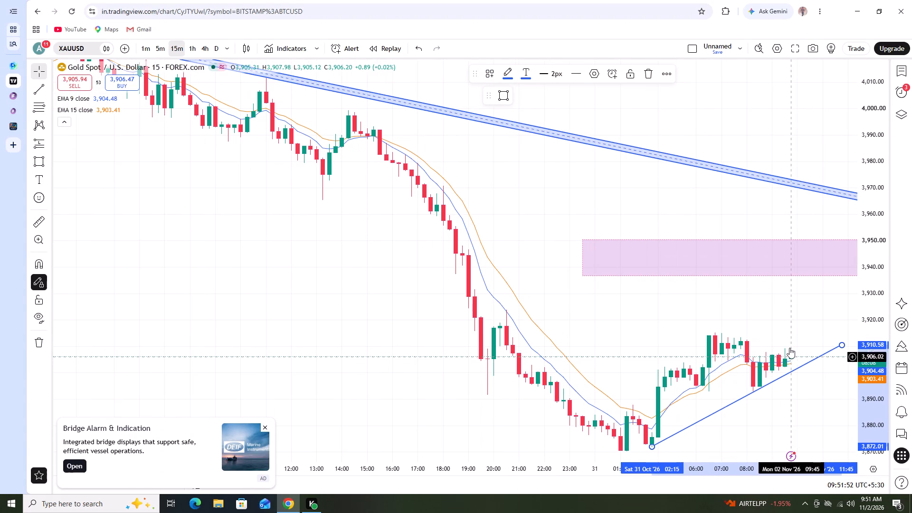
left_click_drag(789, 332, 779, 277)
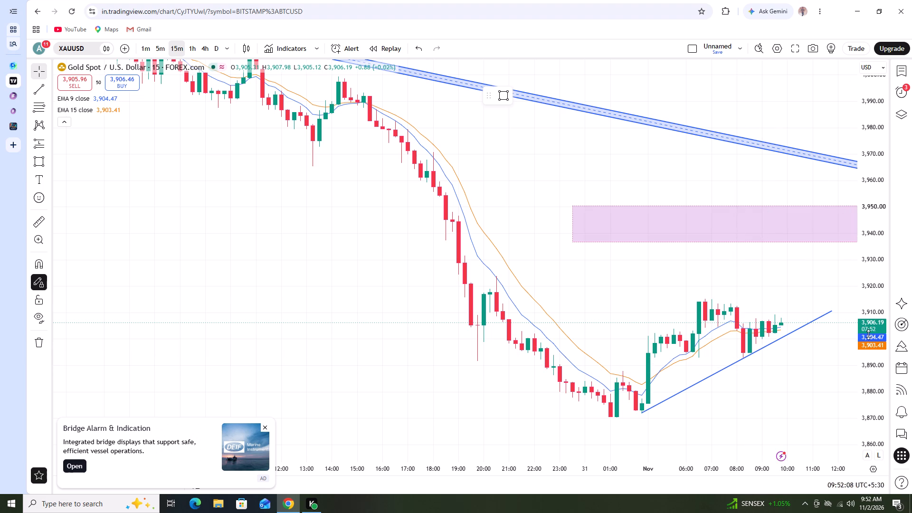
scroll(855, 280, "up", 1)
scroll(836, 304, "down", 1)
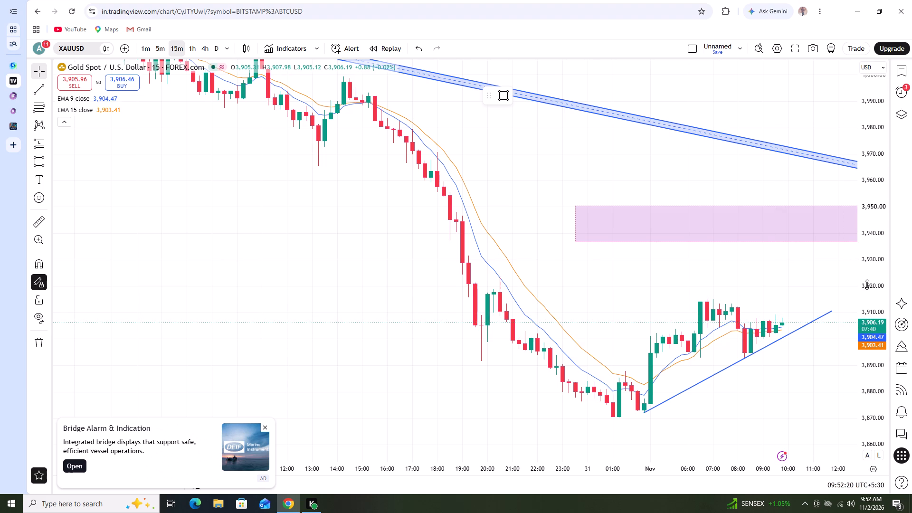
scroll(867, 284, "up", 2)
scroll(860, 290, "down", 1)
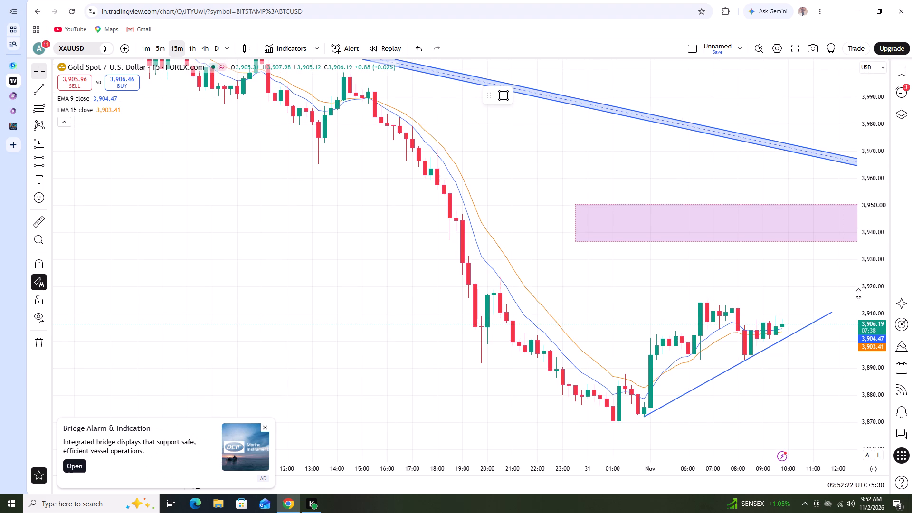
scroll(858, 294, "down", 1)
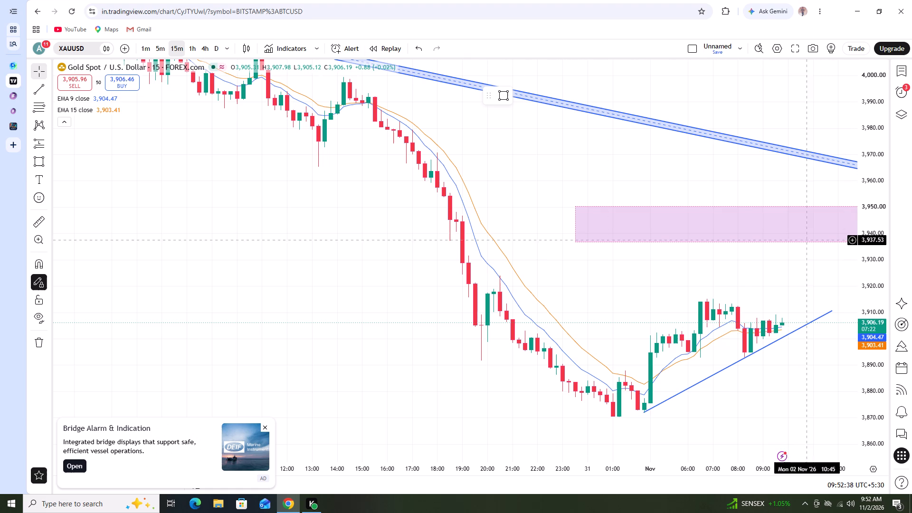
scroll(746, 281, "down", 2)
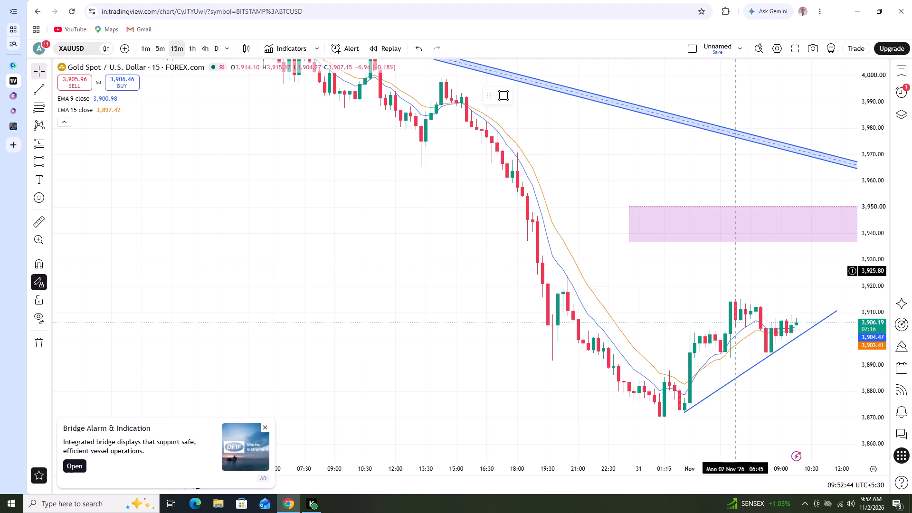
scroll(666, 264, "up", 1)
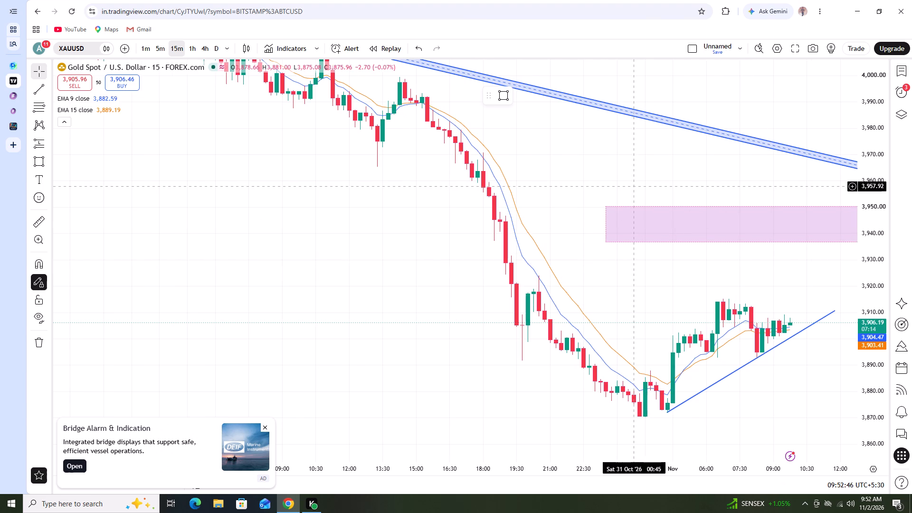
scroll(636, 186, "down", 2)
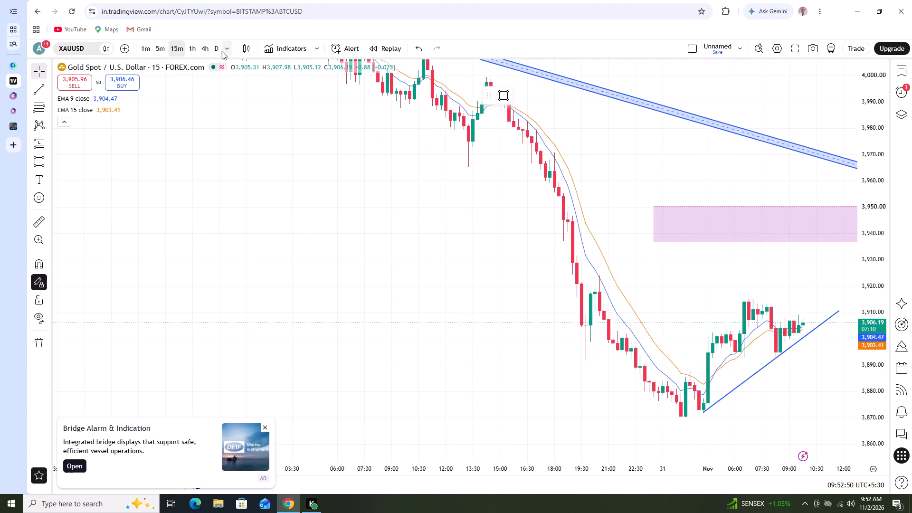
Switch the XAUUSD chart to the 1-hour timeframe and examine the price action around the rising trendline.
left_click(195, 46)
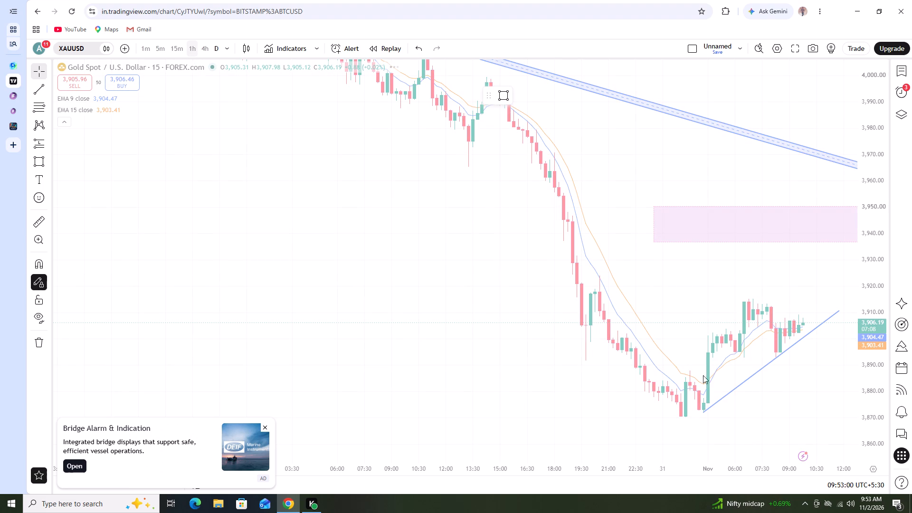
scroll(673, 346, "up", 2)
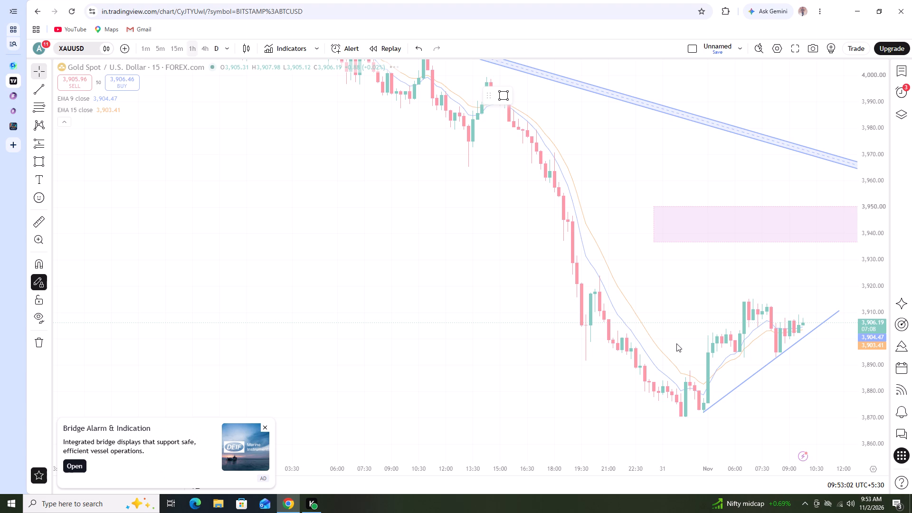
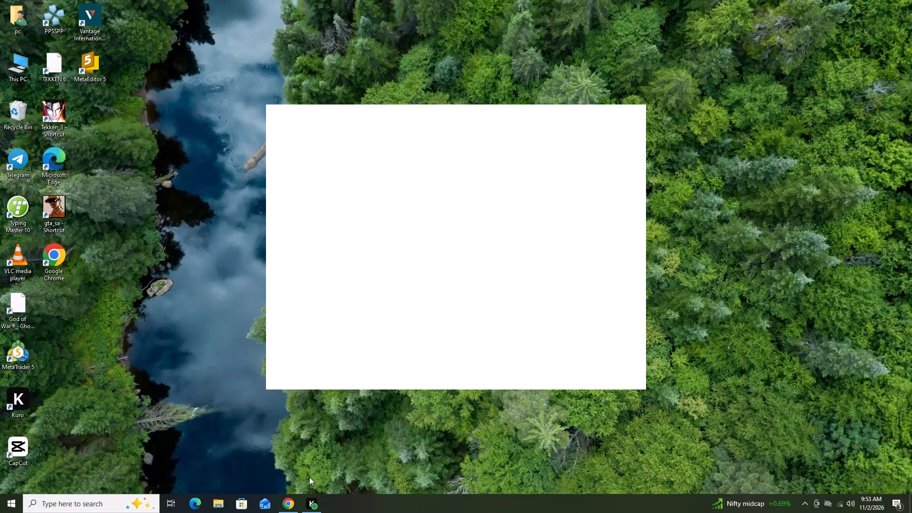
Switch back to Chrome to view the XAUUSD chart in TradingView.
left_click(292, 501)
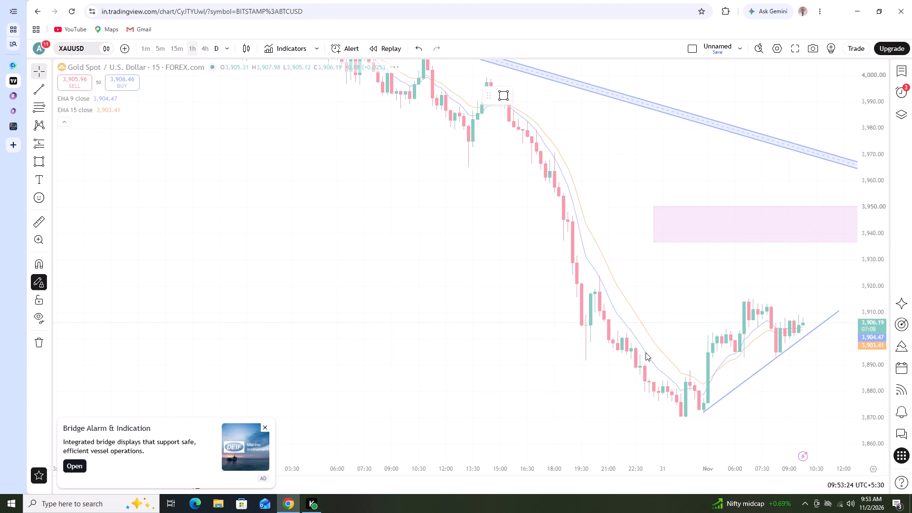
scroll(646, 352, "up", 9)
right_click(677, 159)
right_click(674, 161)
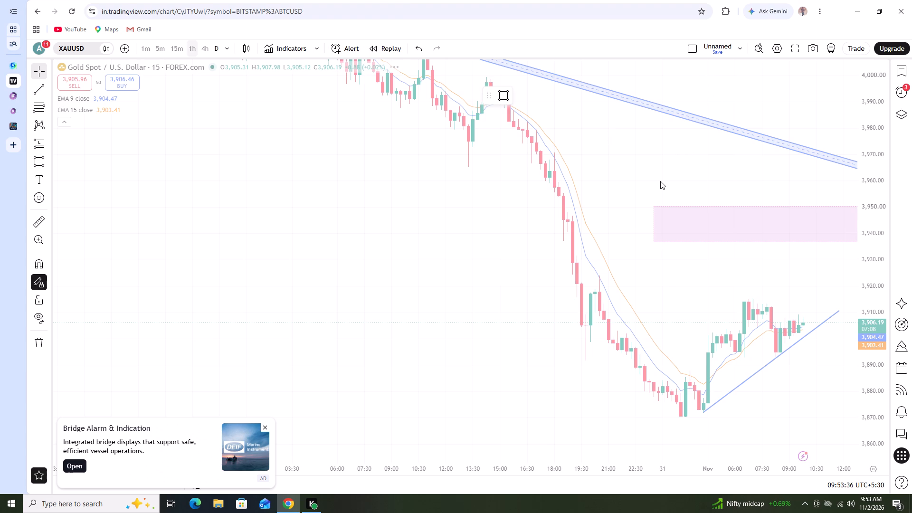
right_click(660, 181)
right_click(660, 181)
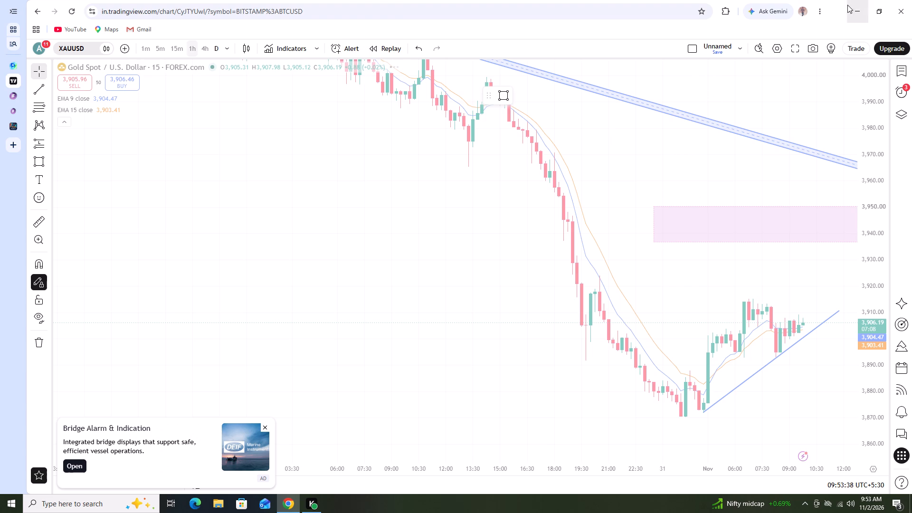
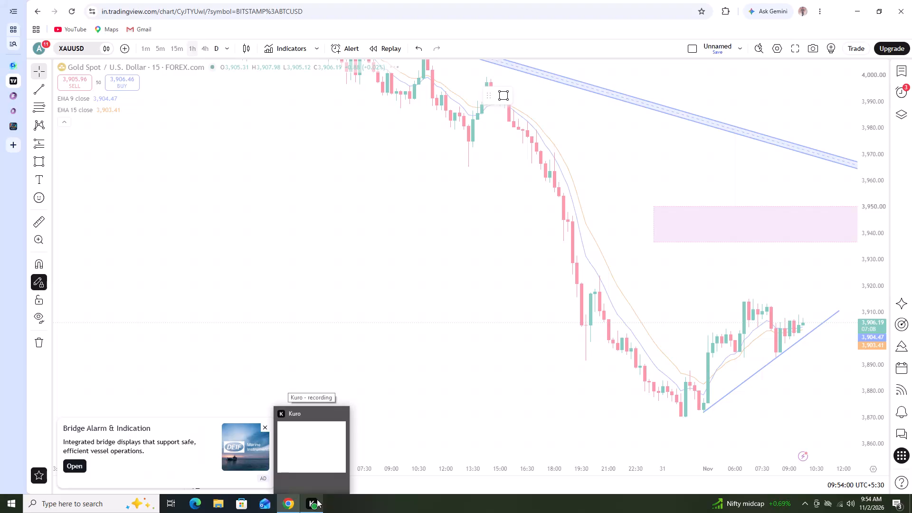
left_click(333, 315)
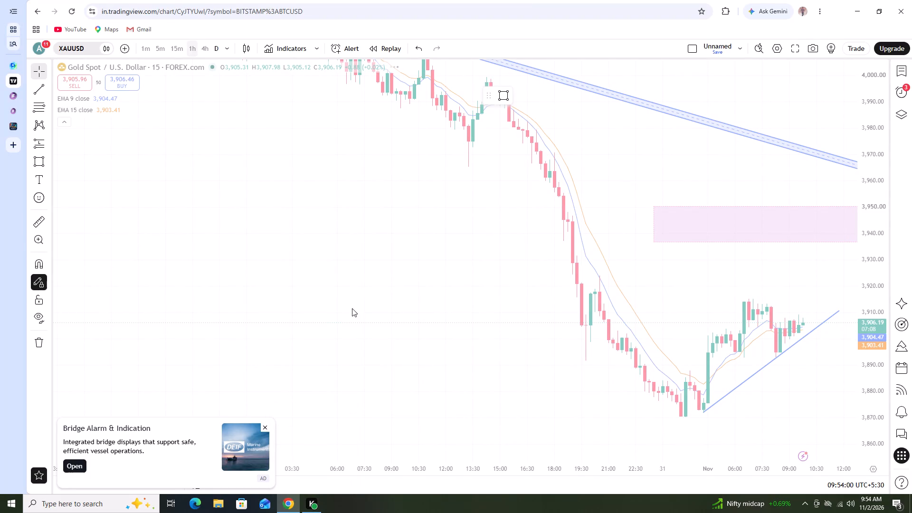
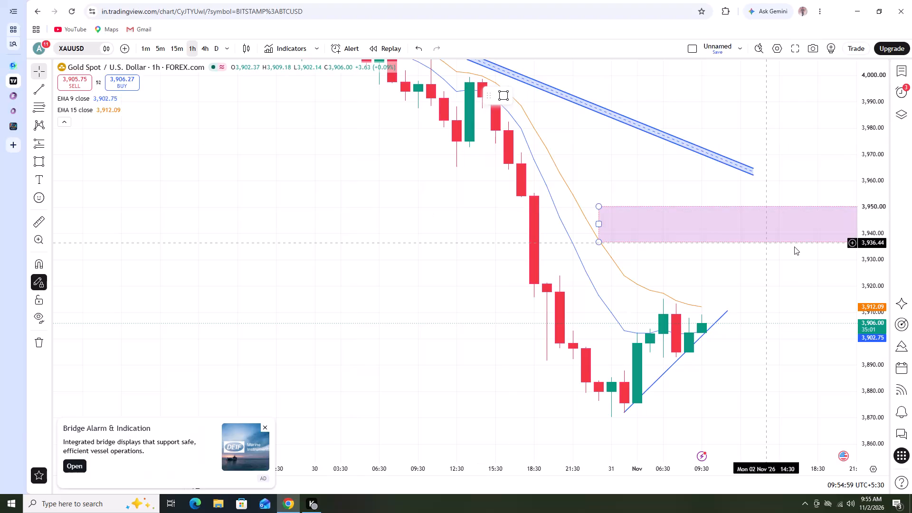
Switch the XAUUSD chart to the 15-minute timeframe and reset its view.
scroll(882, 231, "down", 3)
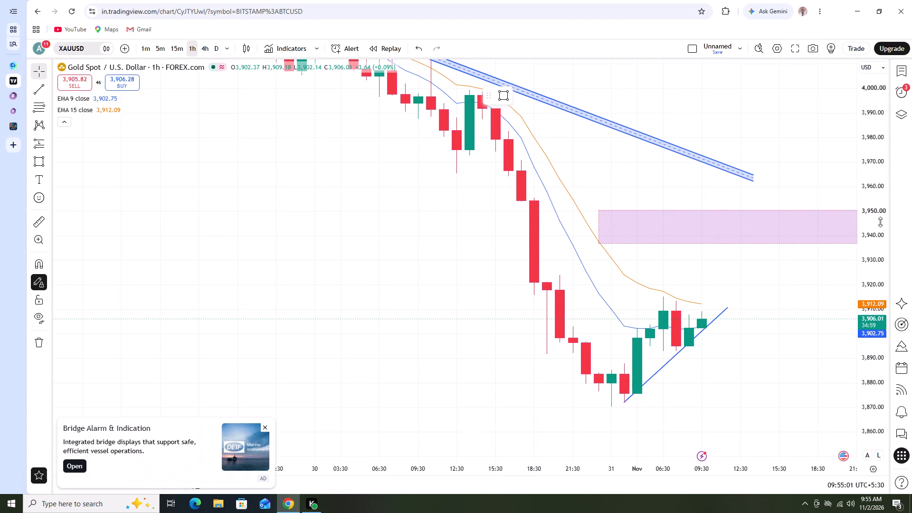
left_click(172, 48)
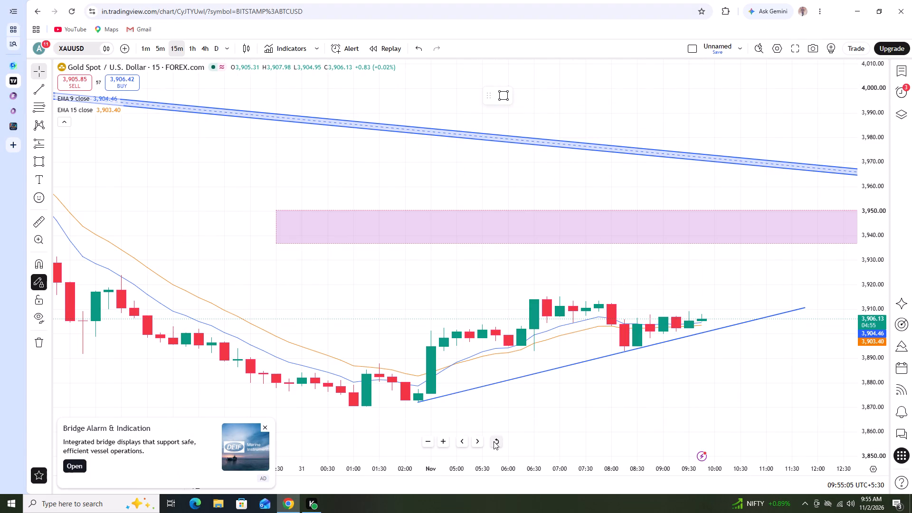
left_click(493, 441)
Examine gold's 15-minute decline, the falling channel, the shaded zones and the recent price action above the rising trend line.
scroll(613, 398, "up", 1)
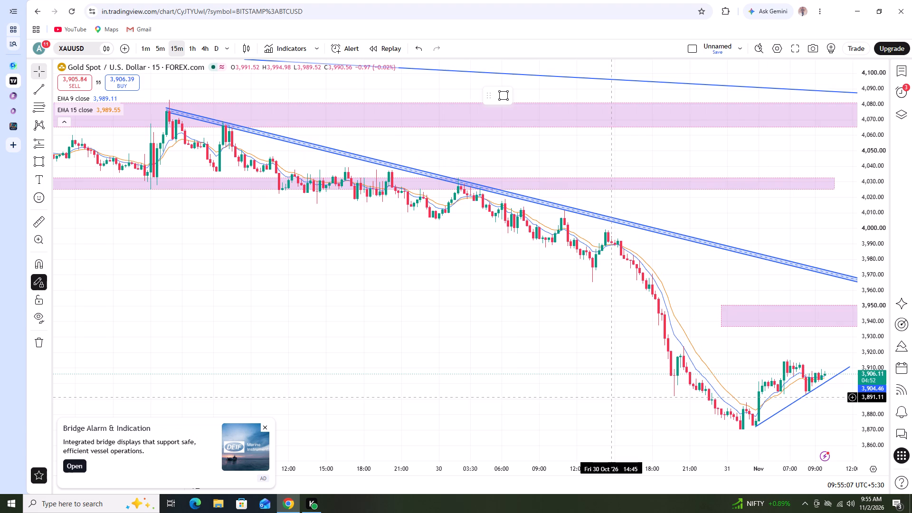
left_click_drag(612, 394, 521, 379)
scroll(516, 422, "up", 1)
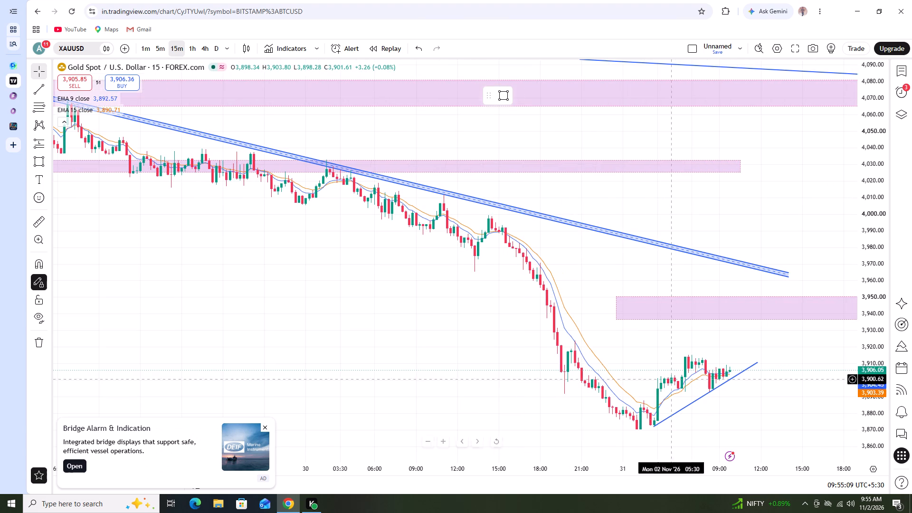
scroll(861, 345, "up", 3)
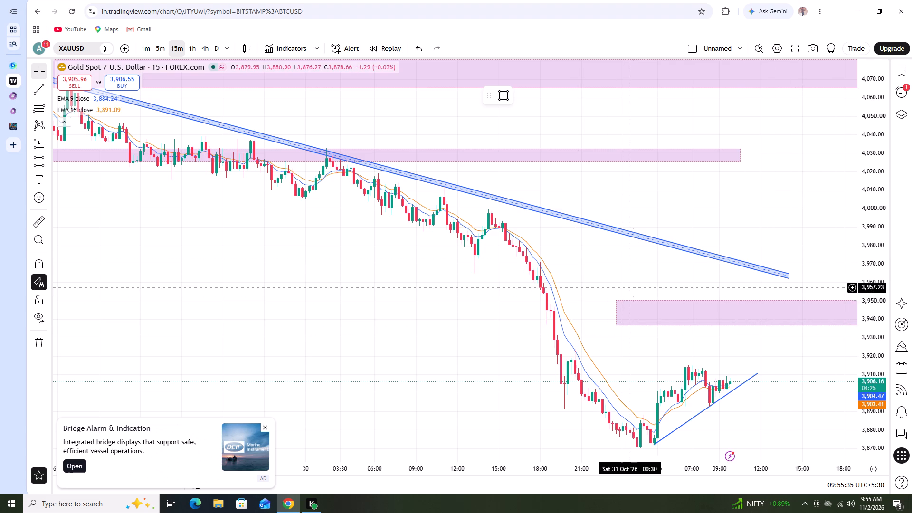
scroll(606, 301, "down", 5)
scroll(606, 310, "up", 4)
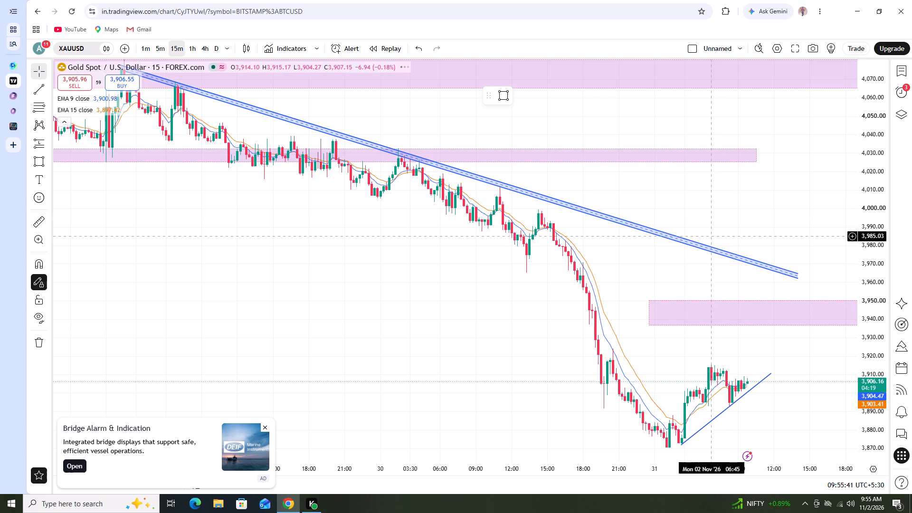
scroll(601, 260, "down", 7)
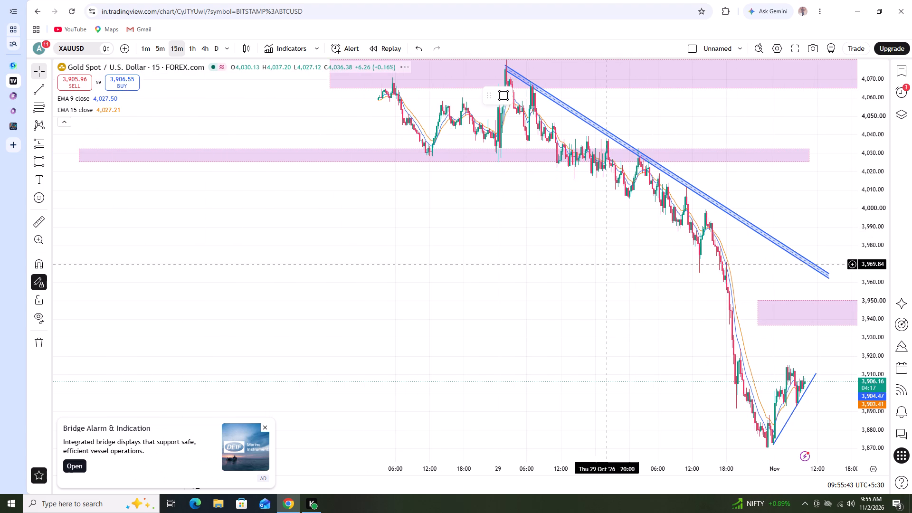
scroll(611, 263, "up", 10)
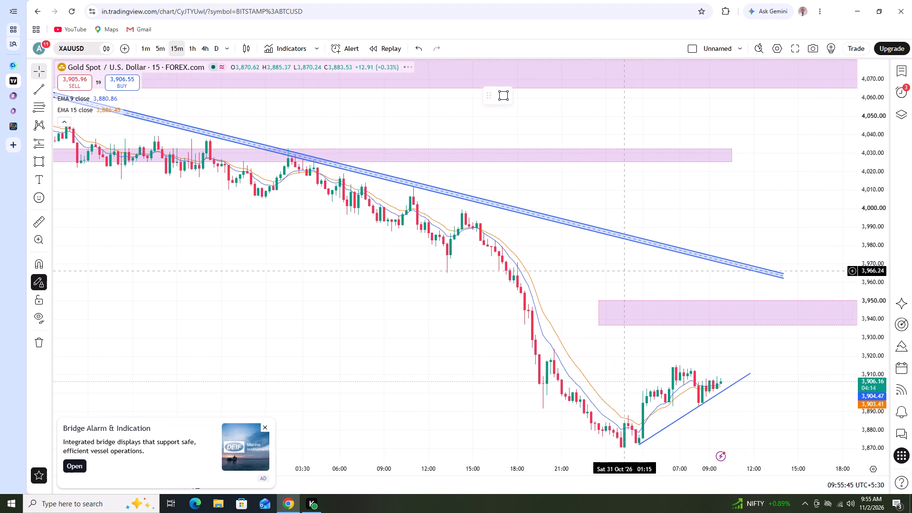
scroll(888, 354, "up", 4)
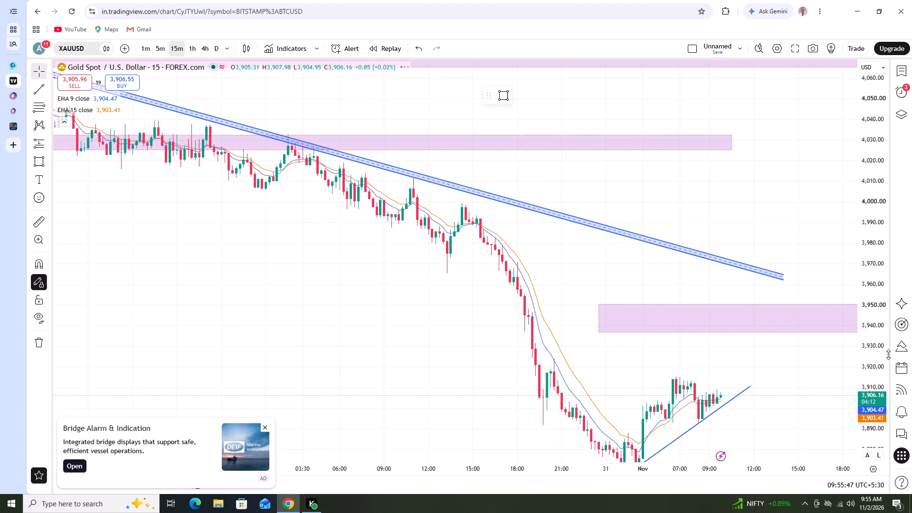
left_click_drag(825, 372, 786, 280)
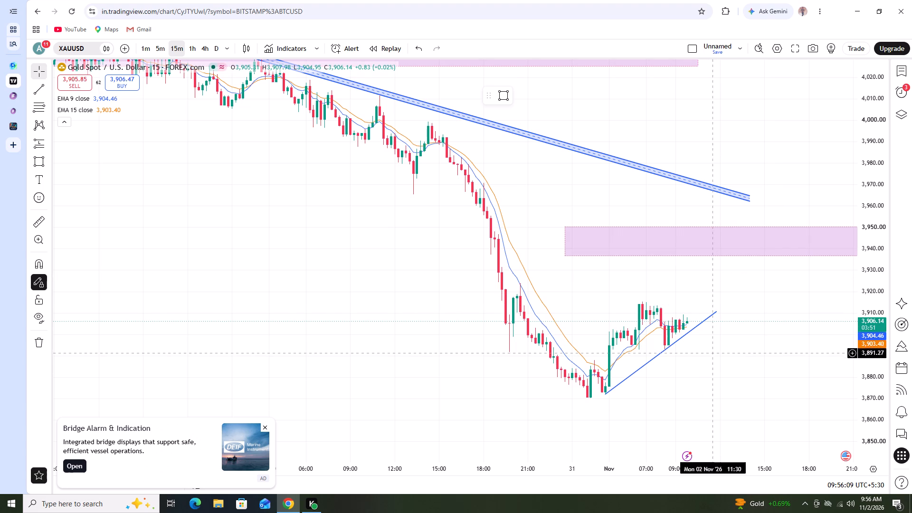
Draw a descending trend line from the 30 Oct 20:30 swing high near 3,923.88 to about 3,908.57 at 2 Nov 12:30.
scroll(707, 335, "up", 1)
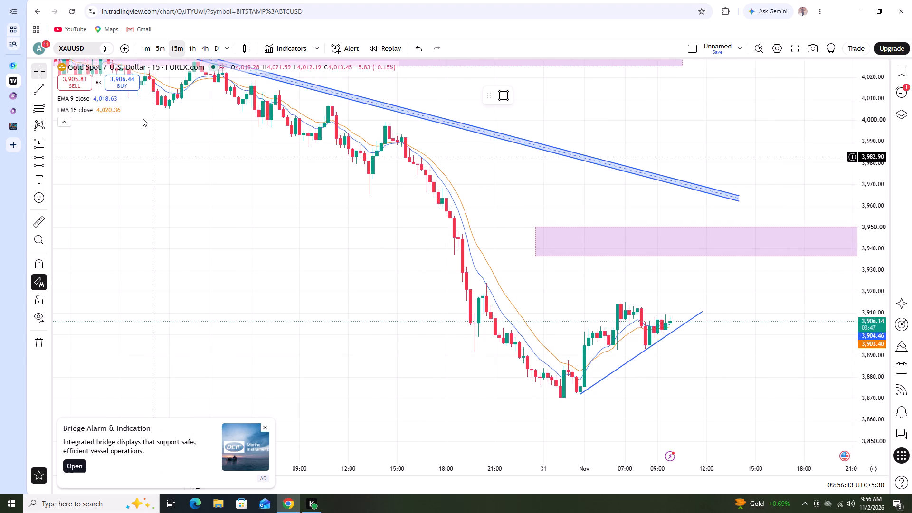
left_click(43, 90)
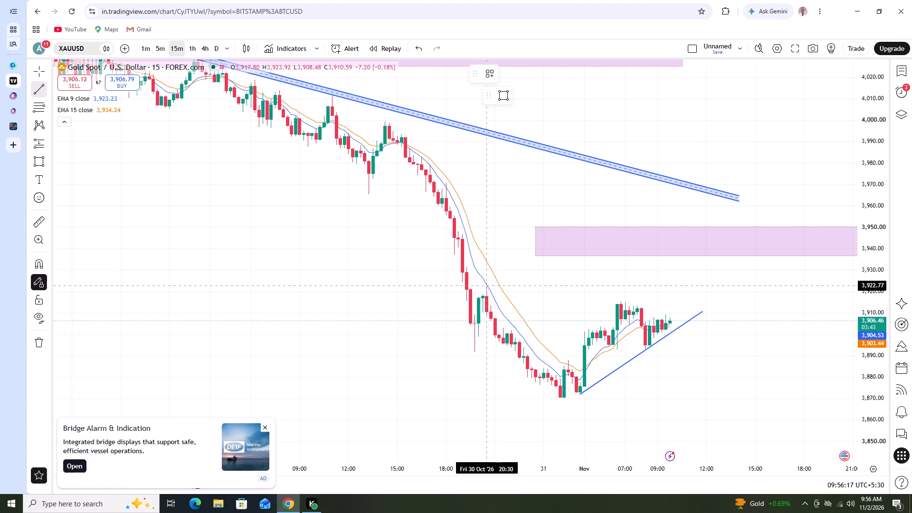
left_click_drag(486, 283, 514, 290)
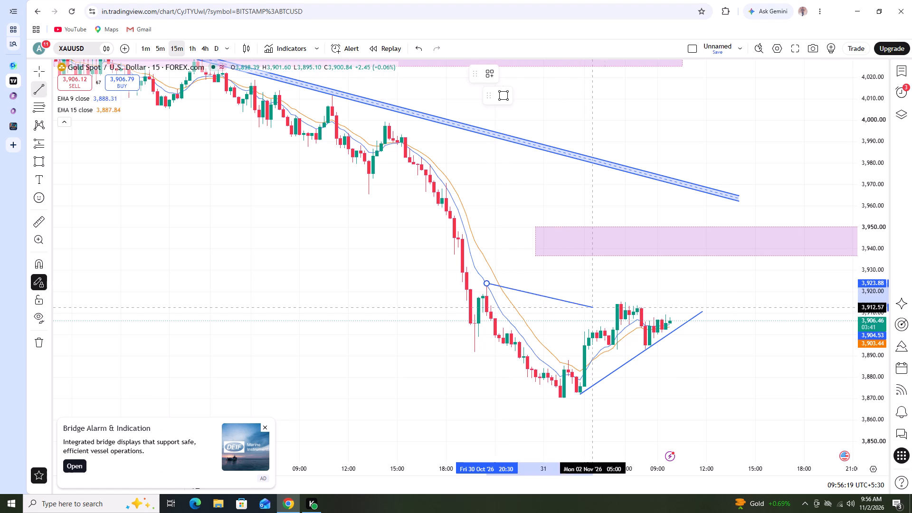
left_click(715, 316)
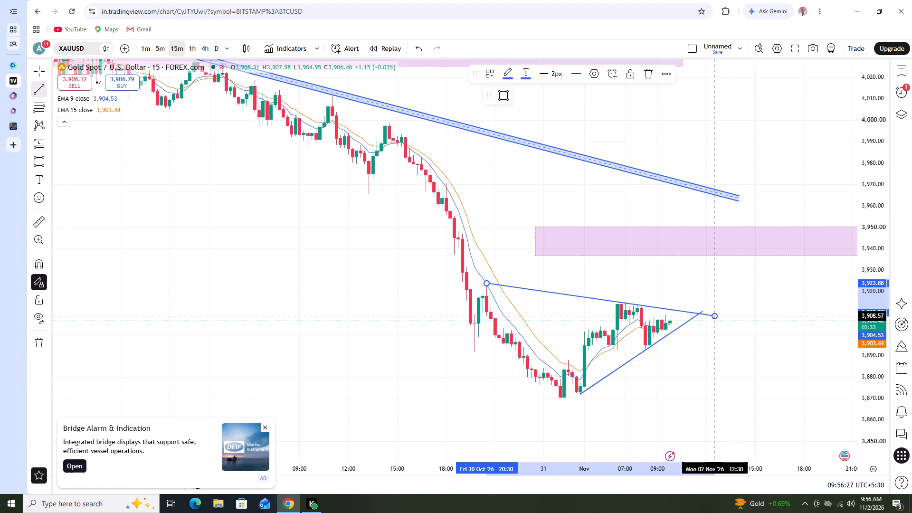
right_click(432, 359)
left_click(428, 359)
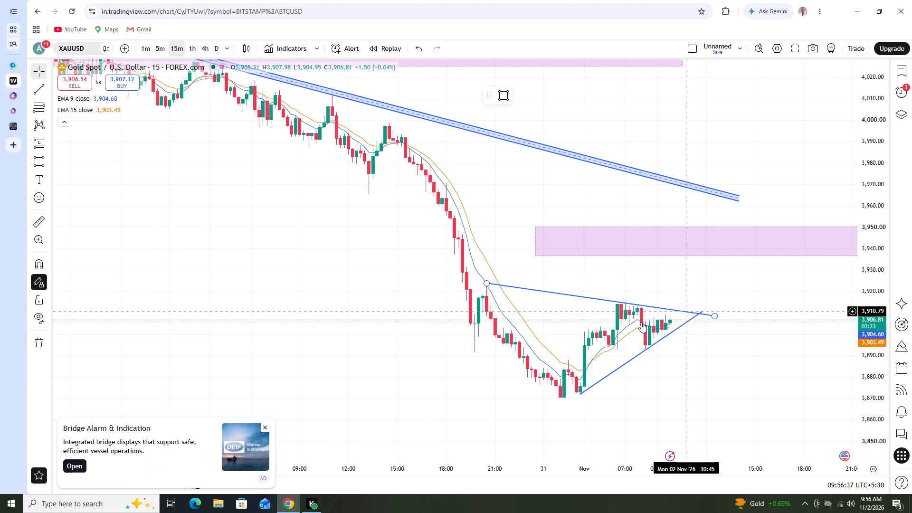
Switch the XAUUSD chart to the 5-minute timeframe.
scroll(654, 350, "down", 1)
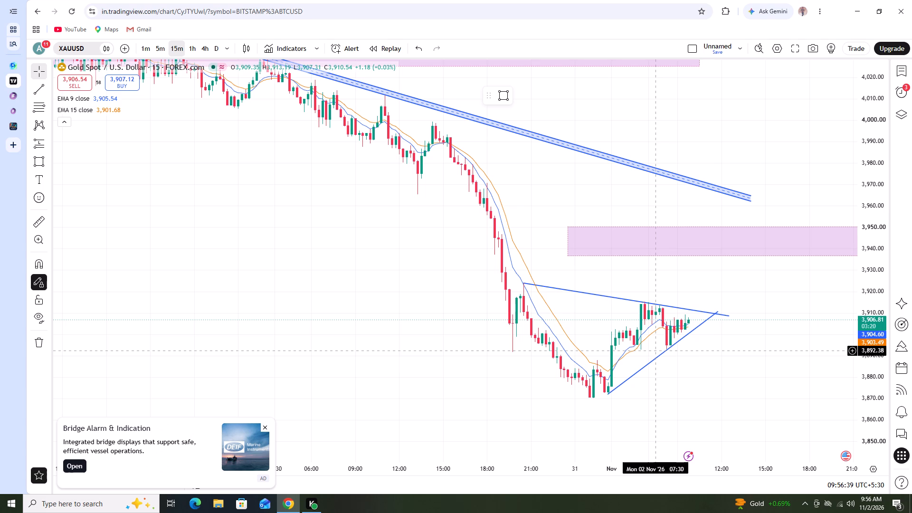
scroll(657, 351, "up", 1)
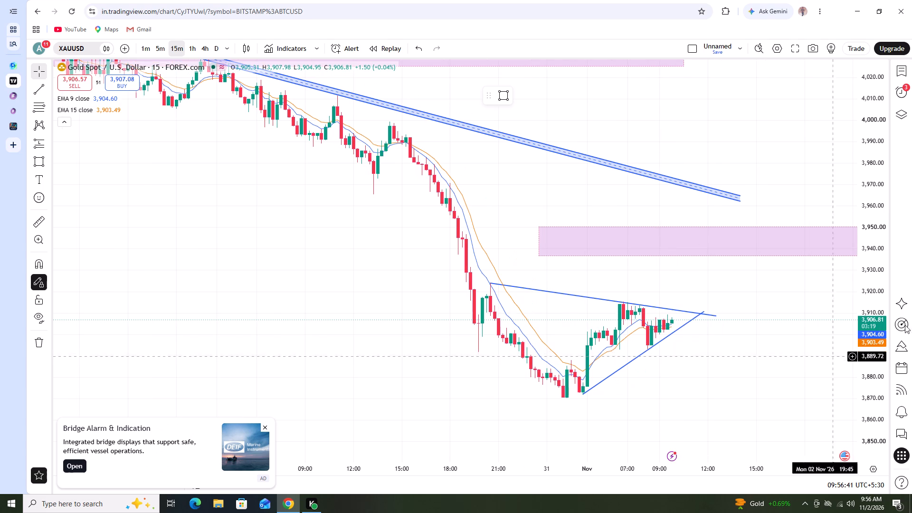
scroll(883, 316, "up", 2)
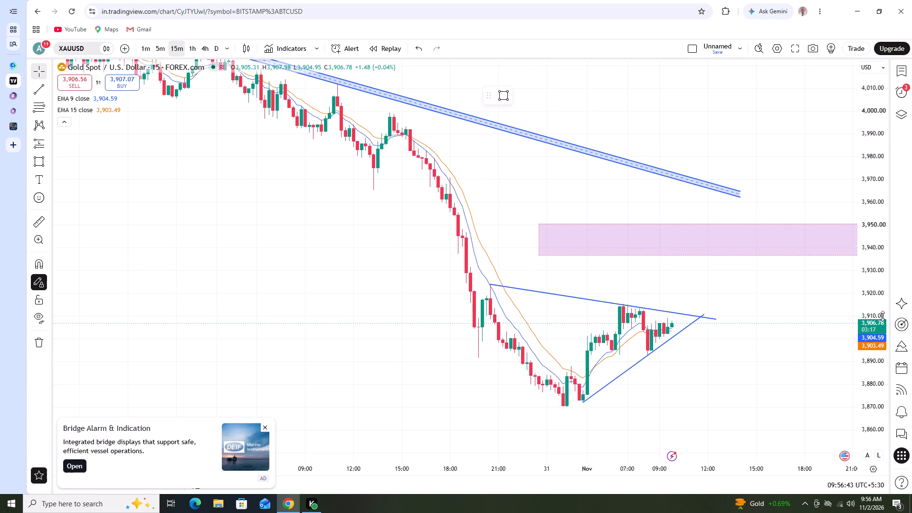
scroll(862, 314, "up", 1)
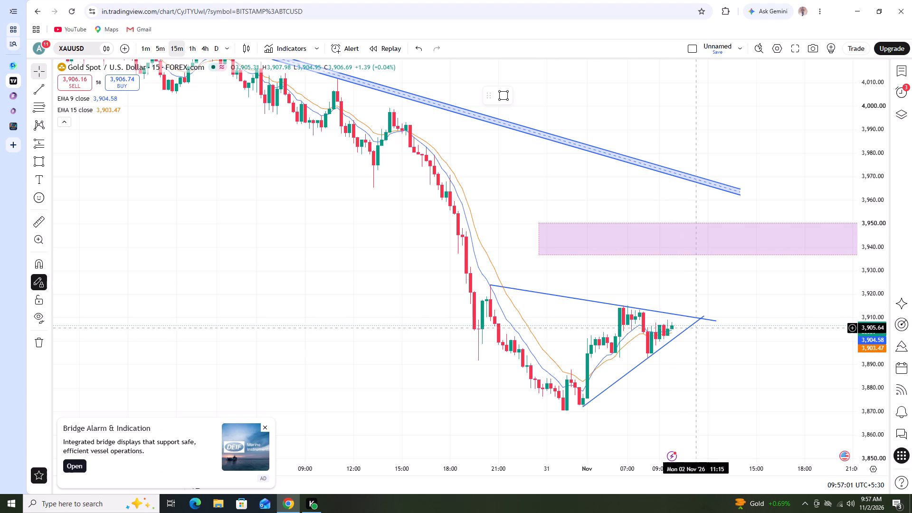
left_click(159, 47)
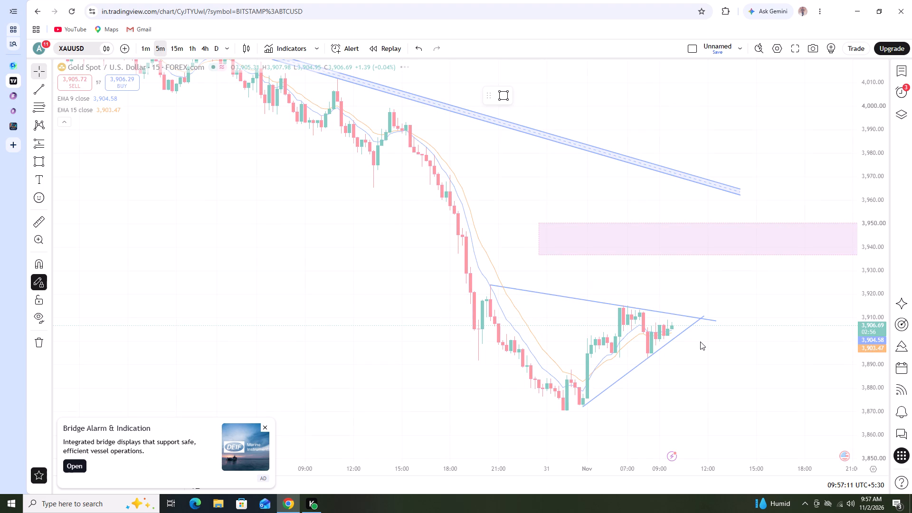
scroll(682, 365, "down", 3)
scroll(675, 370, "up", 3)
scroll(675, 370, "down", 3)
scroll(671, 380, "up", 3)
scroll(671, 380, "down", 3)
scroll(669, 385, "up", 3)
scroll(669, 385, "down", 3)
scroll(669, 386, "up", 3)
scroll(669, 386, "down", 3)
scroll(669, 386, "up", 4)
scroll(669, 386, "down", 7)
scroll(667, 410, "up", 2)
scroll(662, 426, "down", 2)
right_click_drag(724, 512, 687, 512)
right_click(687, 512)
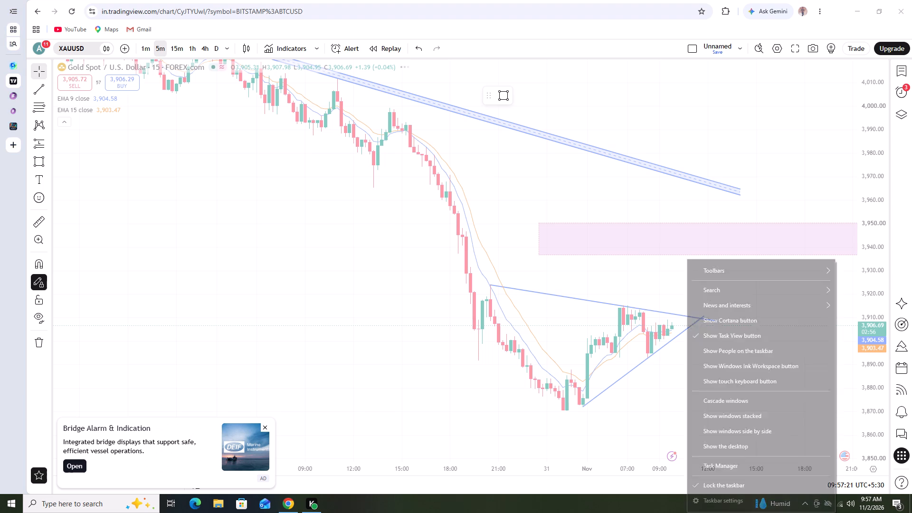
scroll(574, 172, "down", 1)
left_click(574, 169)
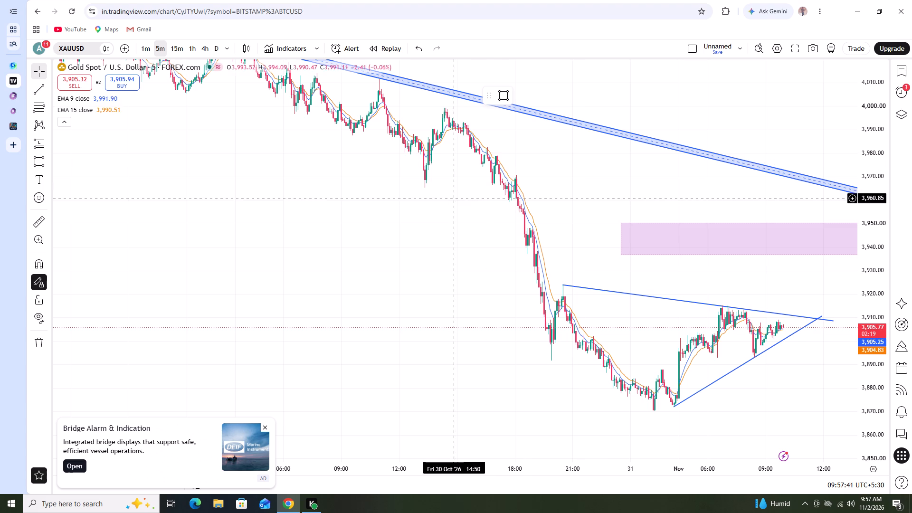
Examine gold's 5-minute price action between the converging trend lines and below the shaded zone around 3,937–3,950.
scroll(725, 392, "up", 2)
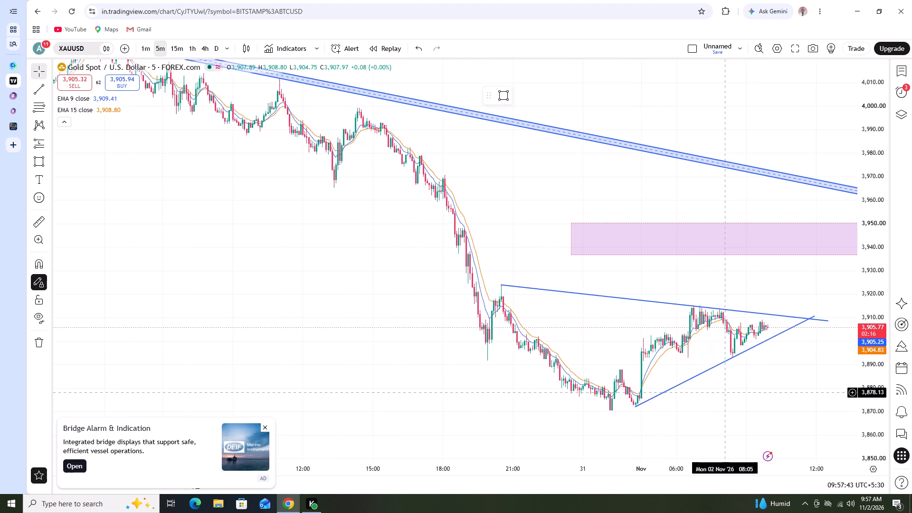
scroll(725, 392, "up", 1)
scroll(880, 295, "up", 7)
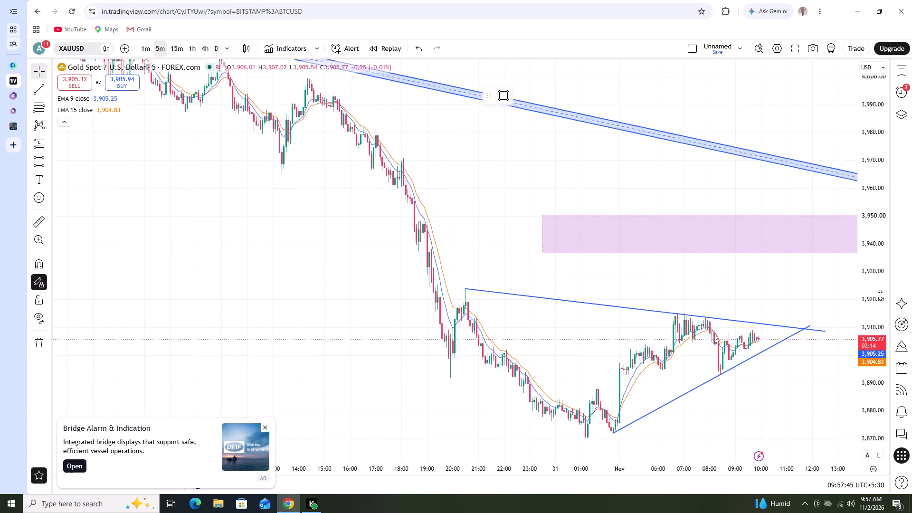
scroll(880, 295, "up", 1)
scroll(800, 347, "up", 1)
scroll(869, 306, "up", 5)
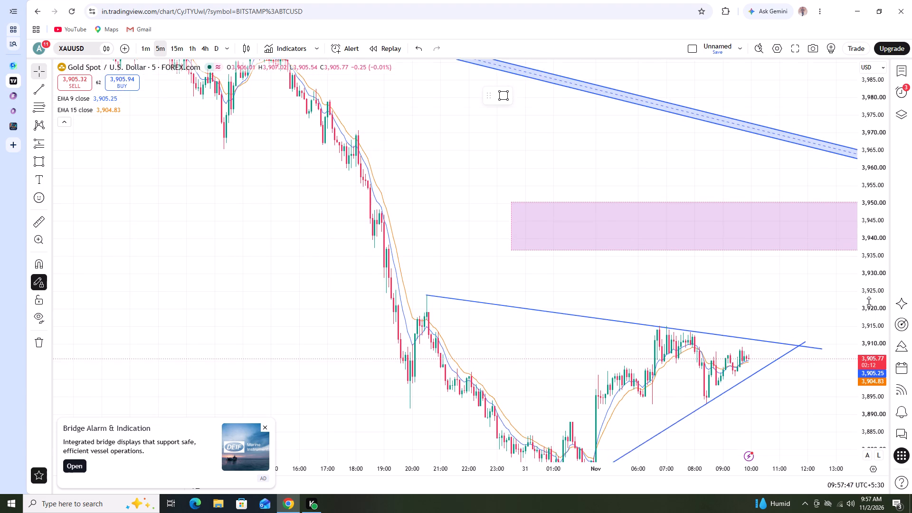
scroll(869, 302, "up", 2)
scroll(807, 350, "up", 2)
left_click_drag(833, 300, 782, 233)
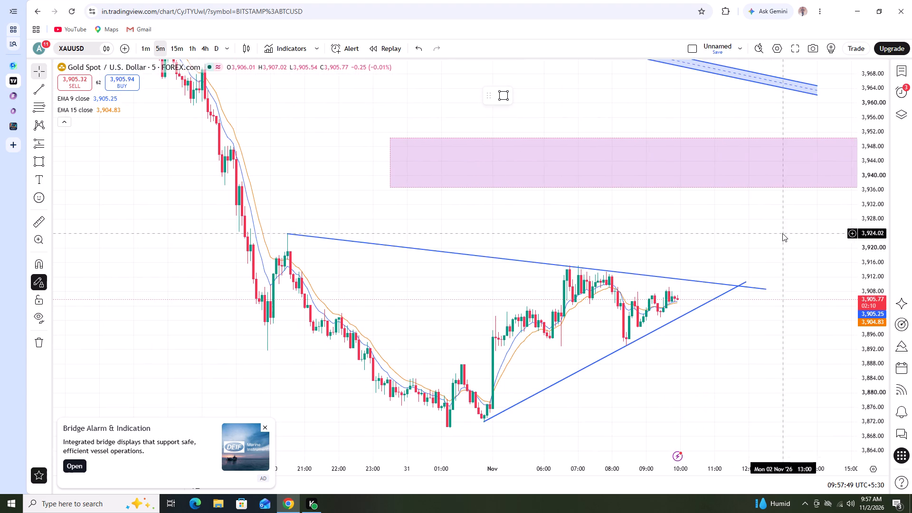
left_click_drag(782, 233, 773, 222)
scroll(759, 256, "up", 1)
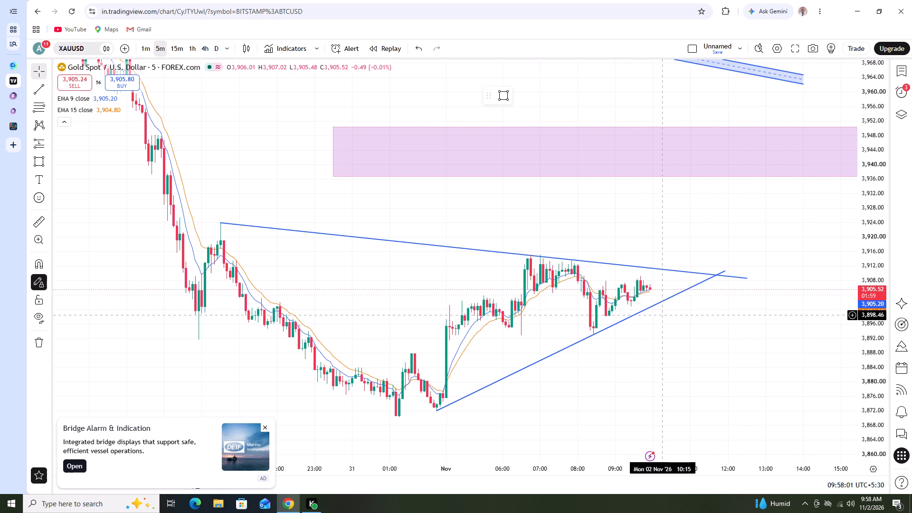
scroll(867, 223, "up", 5)
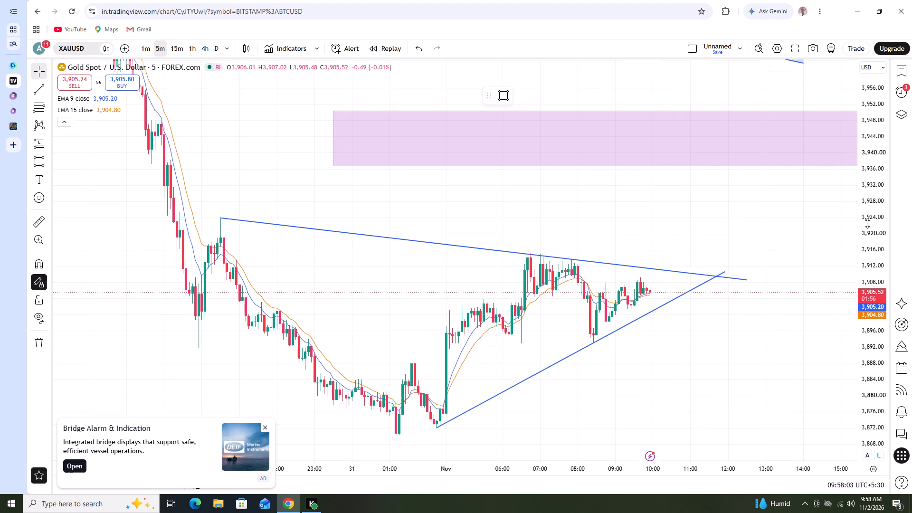
scroll(867, 223, "up", 2)
scroll(636, 380, "down", 1)
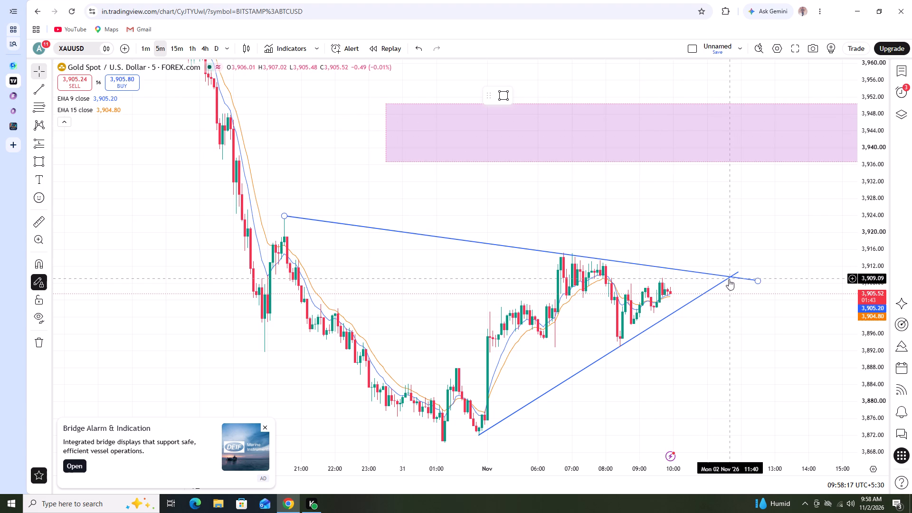
scroll(711, 292, "up", 2)
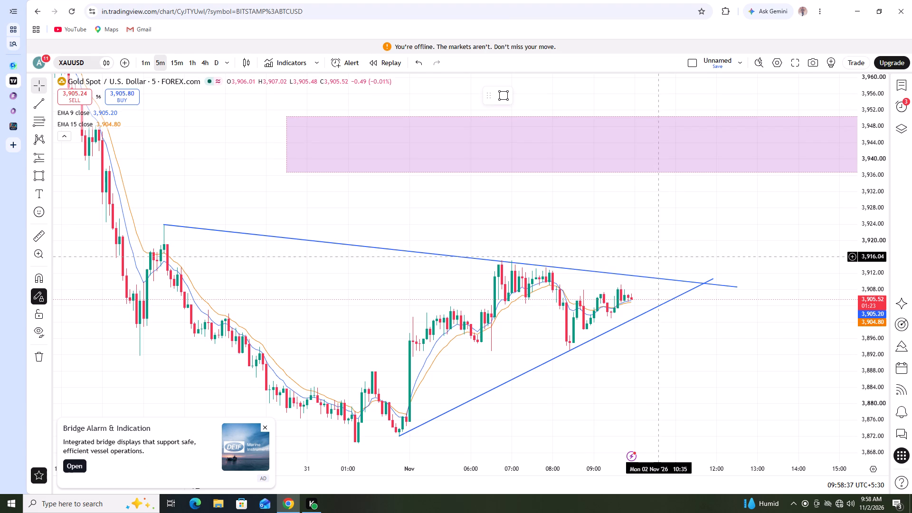
scroll(864, 244, "up", 7)
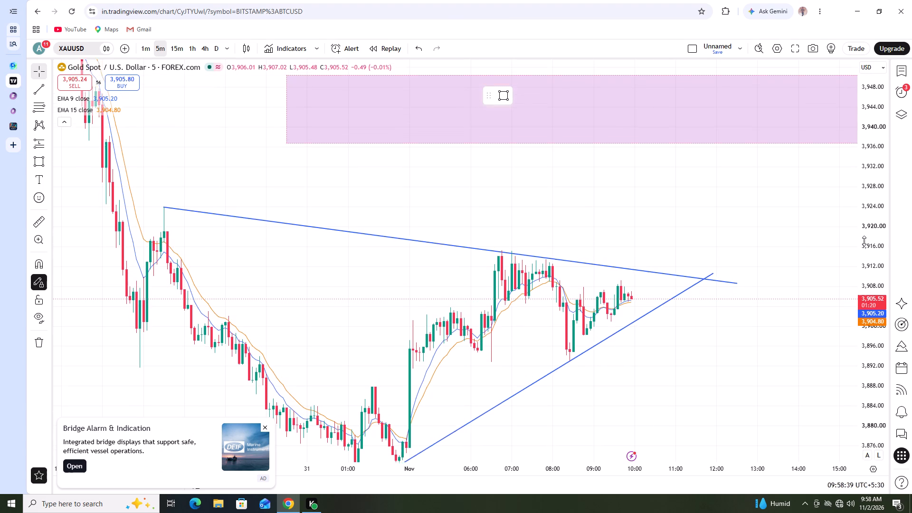
scroll(864, 241, "up", 6)
scroll(730, 293, "down", 1)
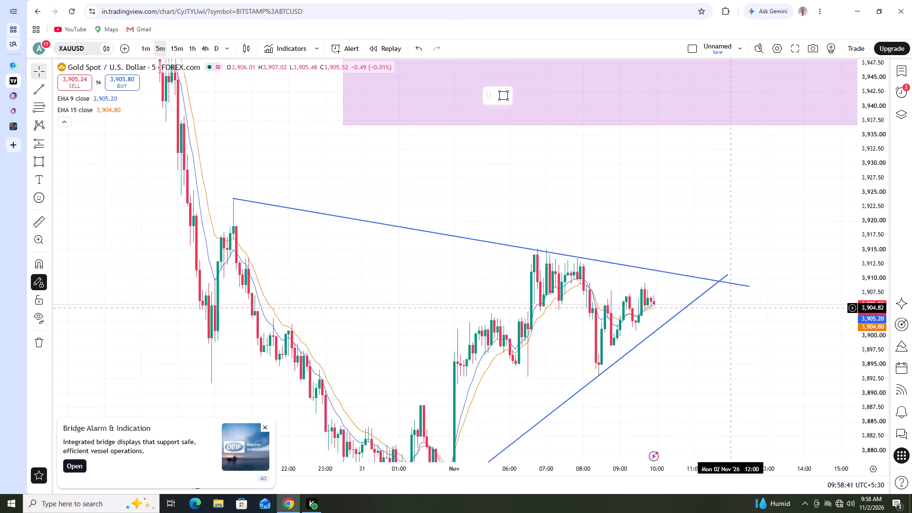
Place a long position on gold's 5-minute chart at about 3,905.32, 2 Nov 09:55, with its stop at about 3,900.02.
left_click(47, 143)
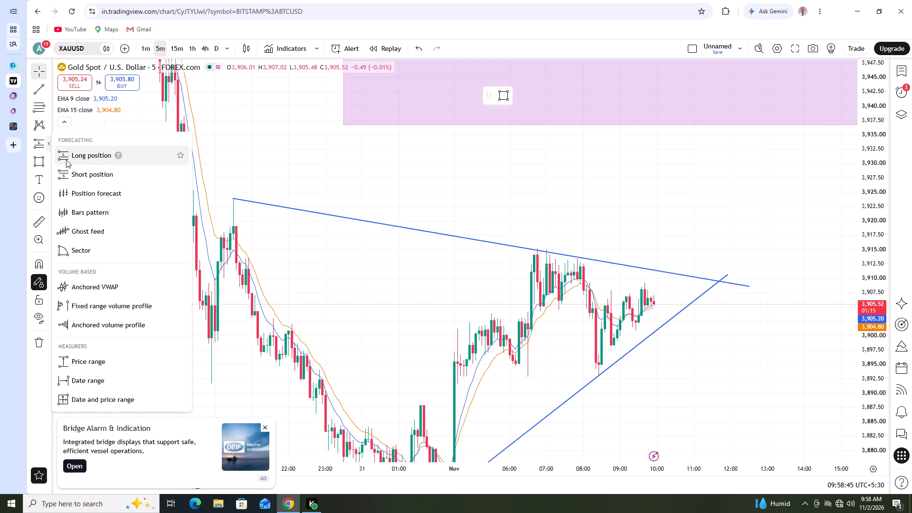
left_click(66, 160)
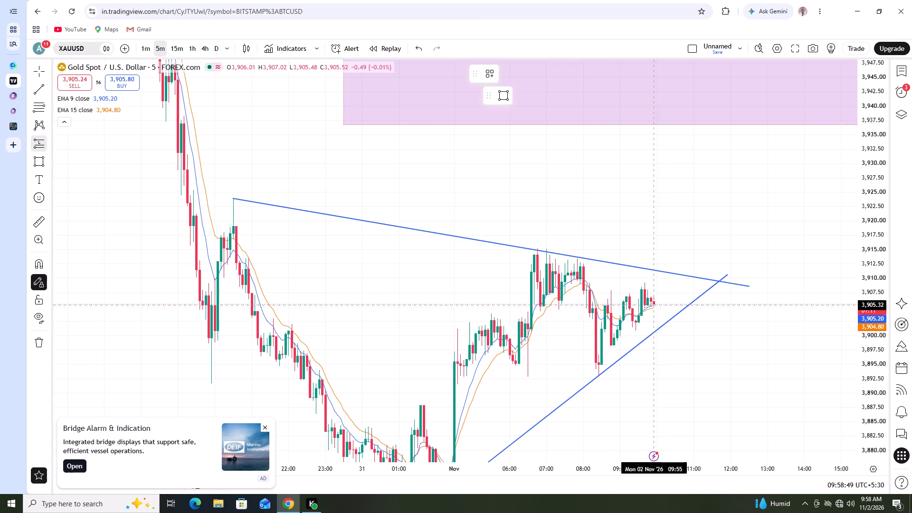
left_click(653, 305)
right_click(565, 369)
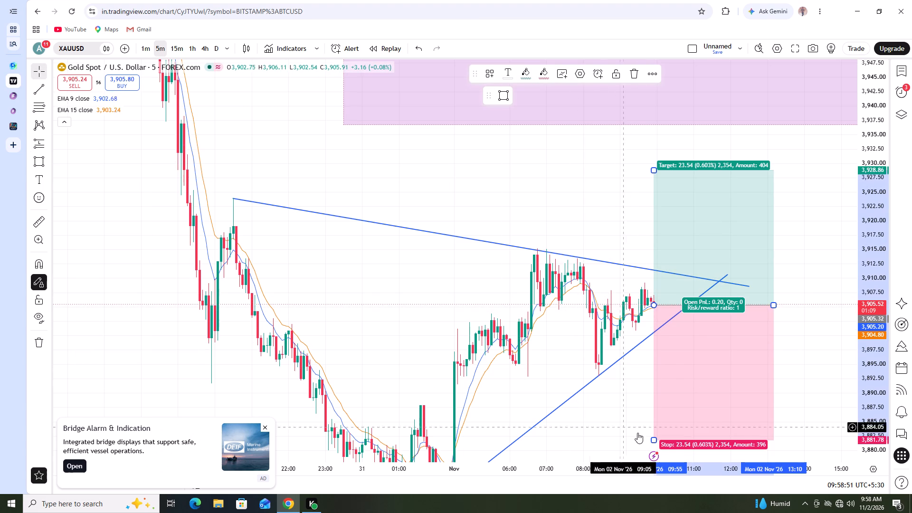
left_click_drag(653, 438, 648, 409)
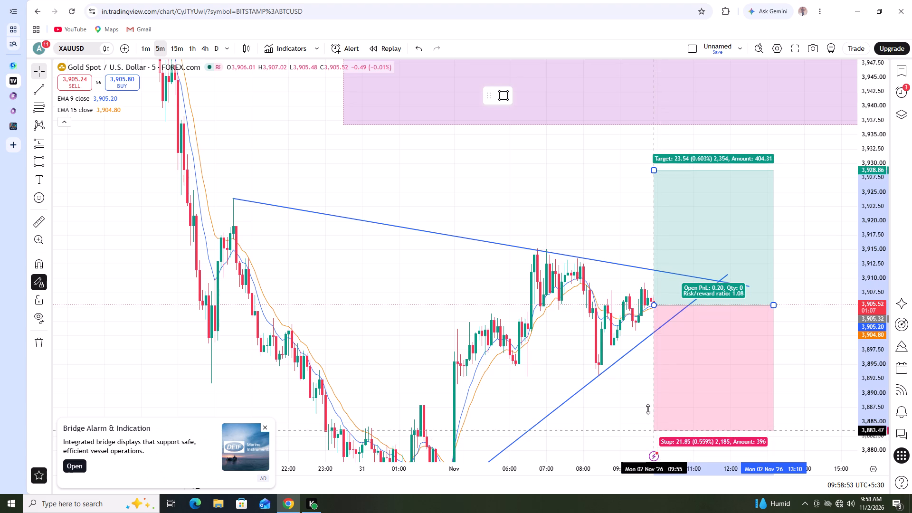
left_click_drag(648, 409, 633, 333)
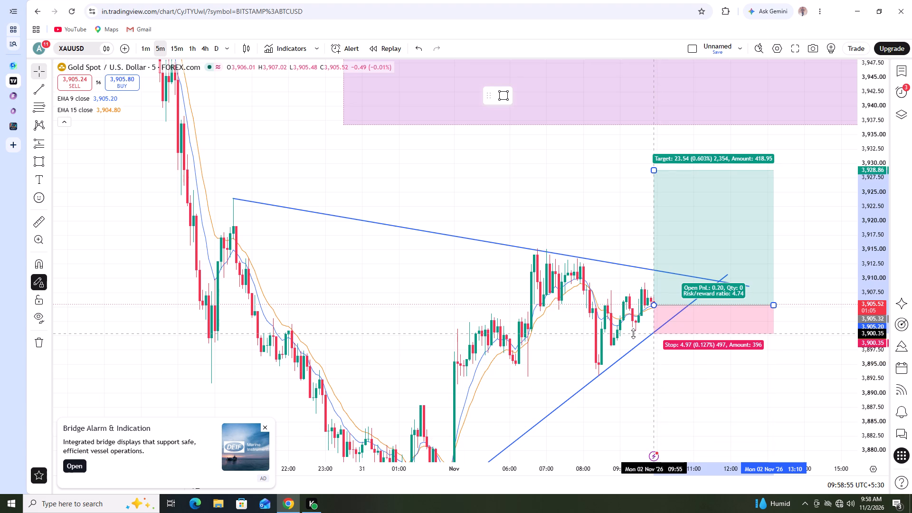
left_click_drag(633, 333, 633, 334)
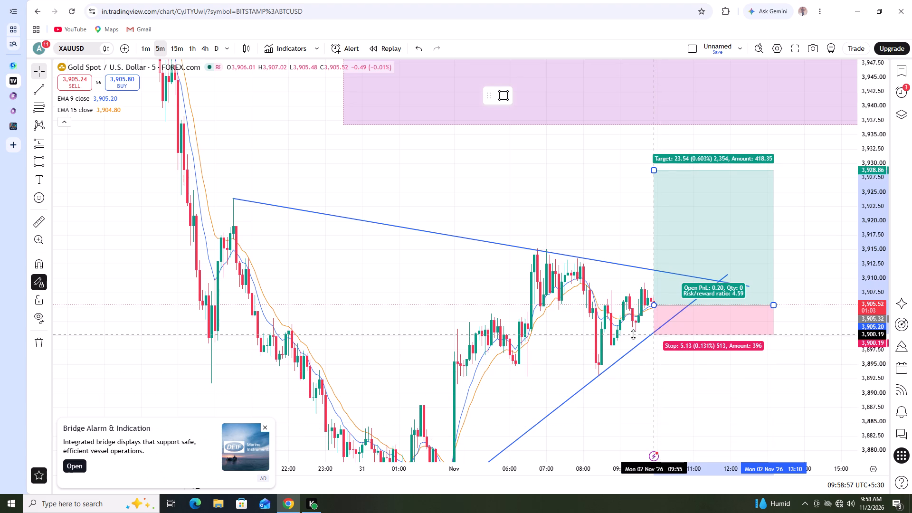
left_click_drag(633, 334, 633, 336)
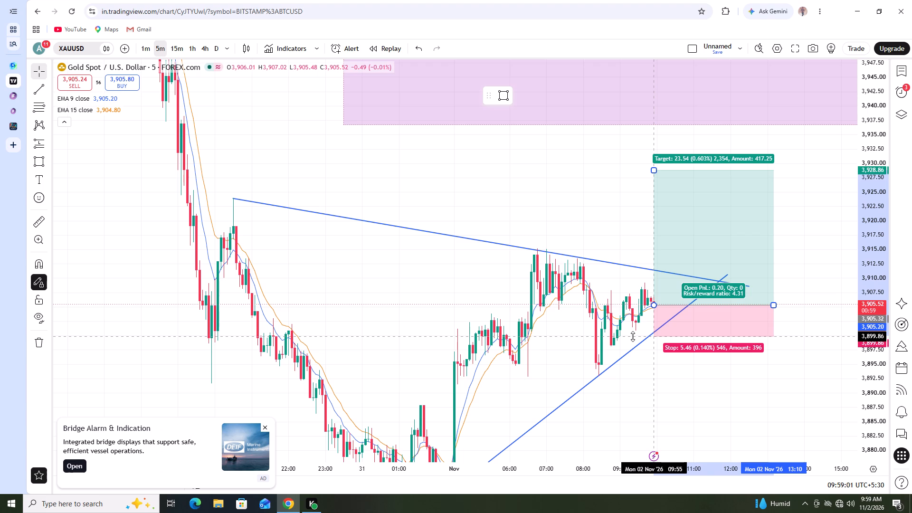
left_click_drag(633, 336, 633, 335)
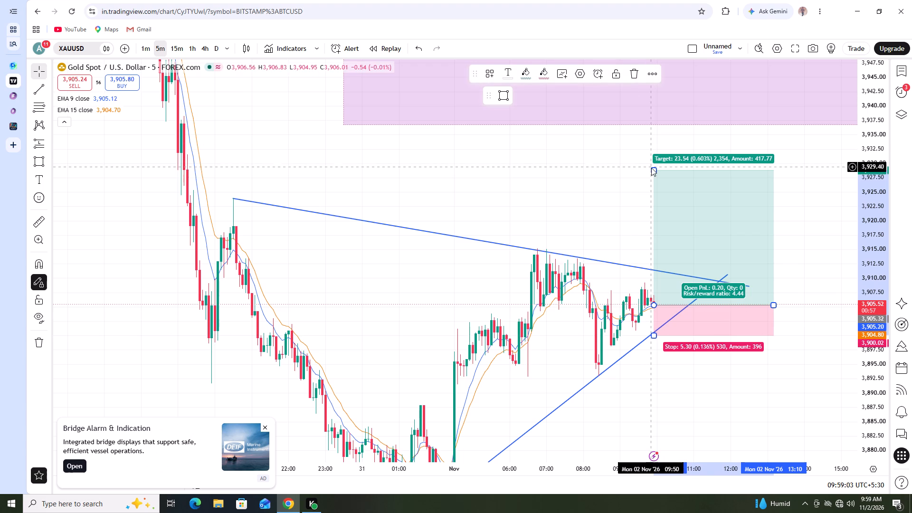
Lower the long position's profit target to about 3,925.76.
left_click_drag(651, 168, 653, 181)
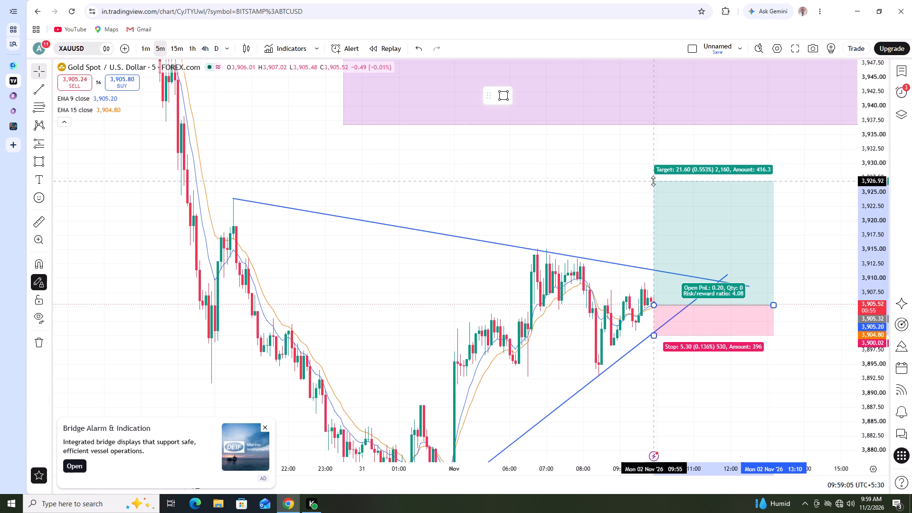
left_click_drag(653, 181, 653, 188)
left_click(598, 191)
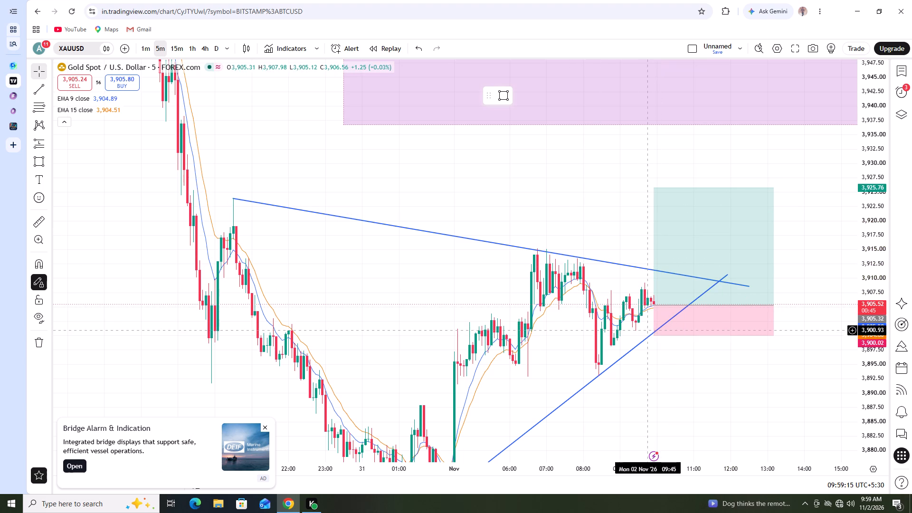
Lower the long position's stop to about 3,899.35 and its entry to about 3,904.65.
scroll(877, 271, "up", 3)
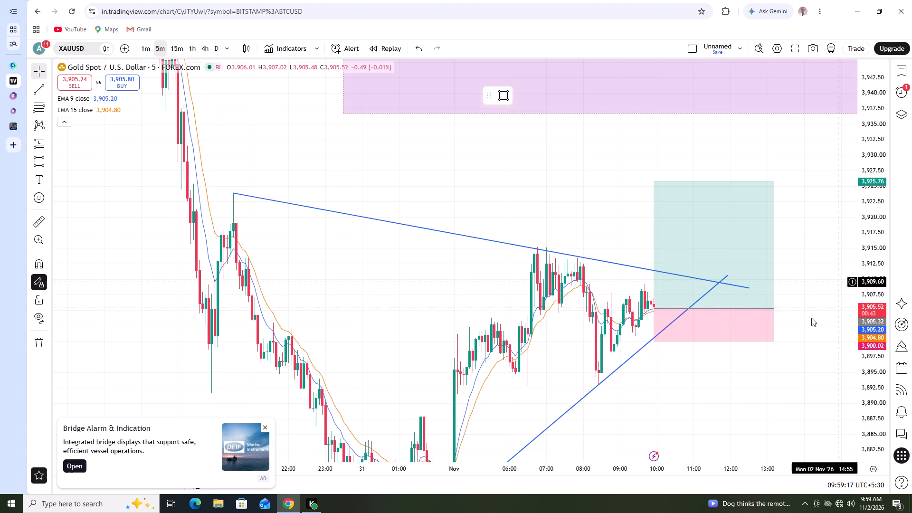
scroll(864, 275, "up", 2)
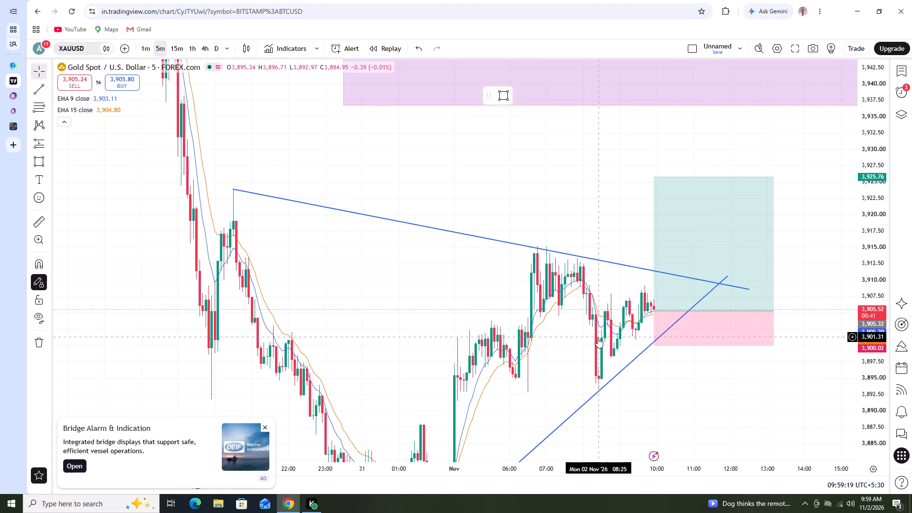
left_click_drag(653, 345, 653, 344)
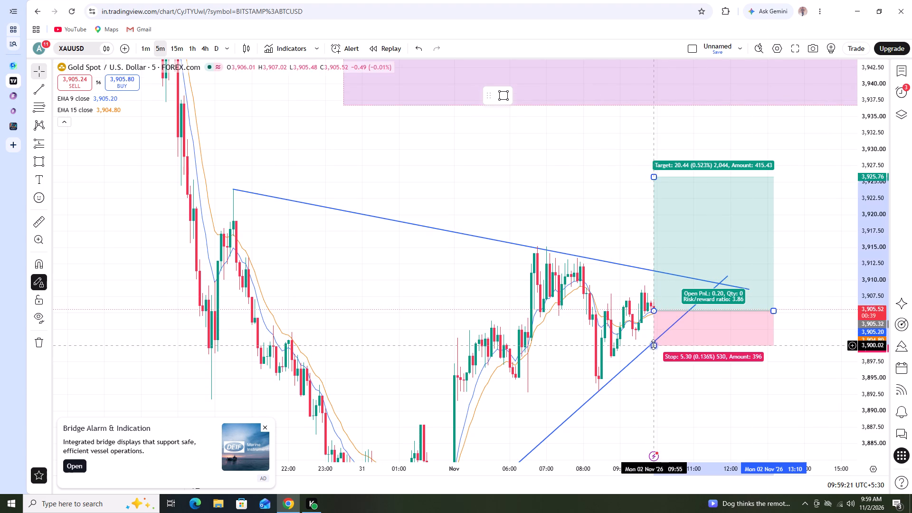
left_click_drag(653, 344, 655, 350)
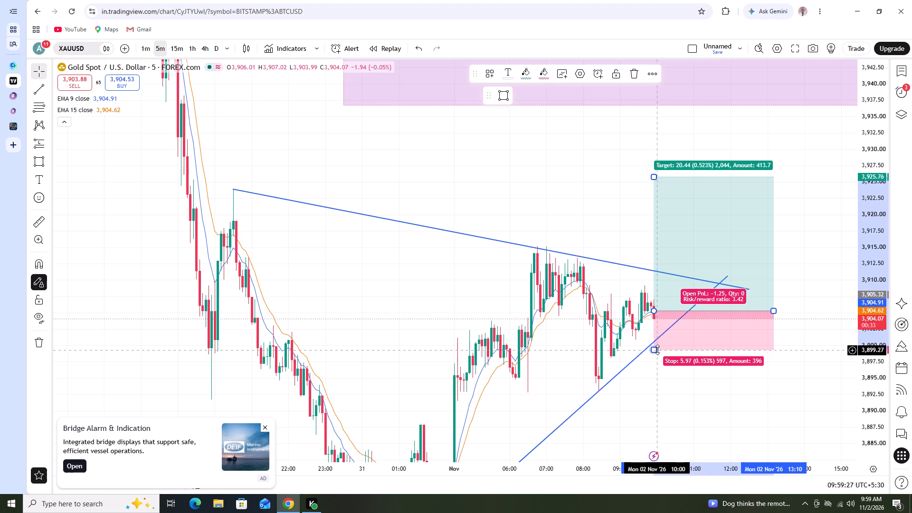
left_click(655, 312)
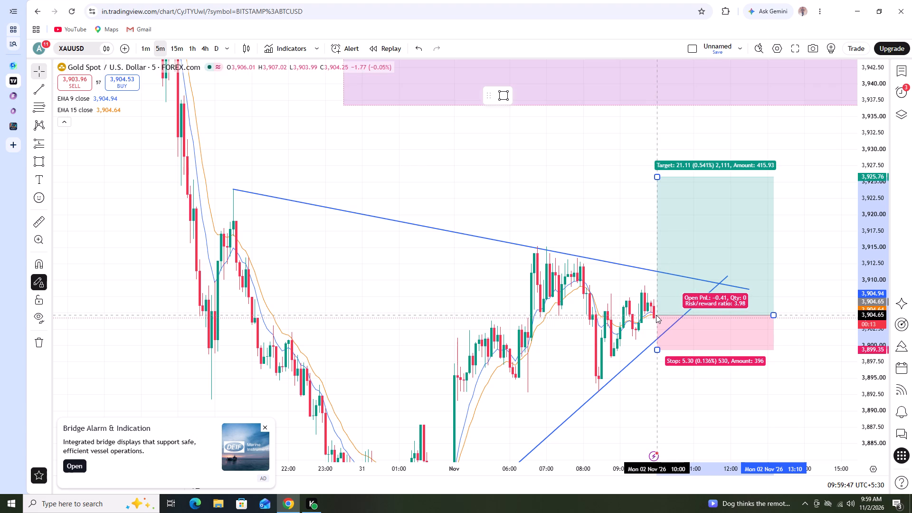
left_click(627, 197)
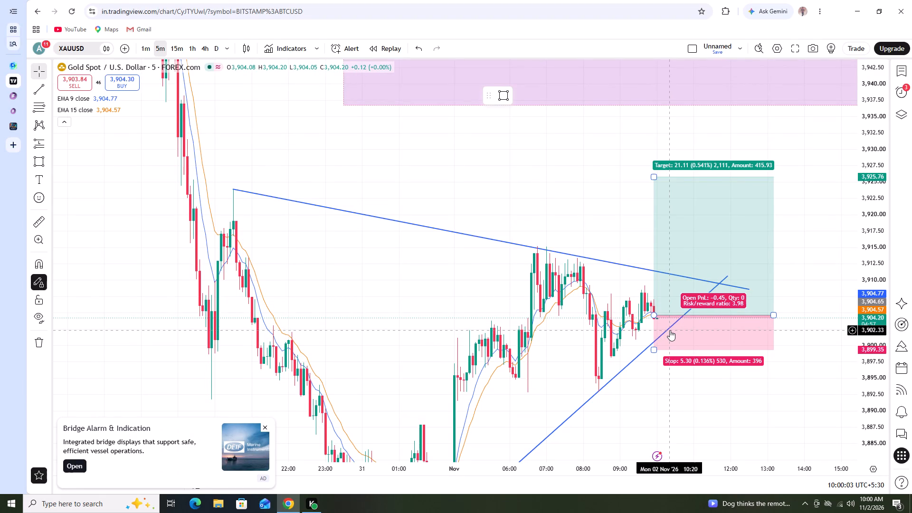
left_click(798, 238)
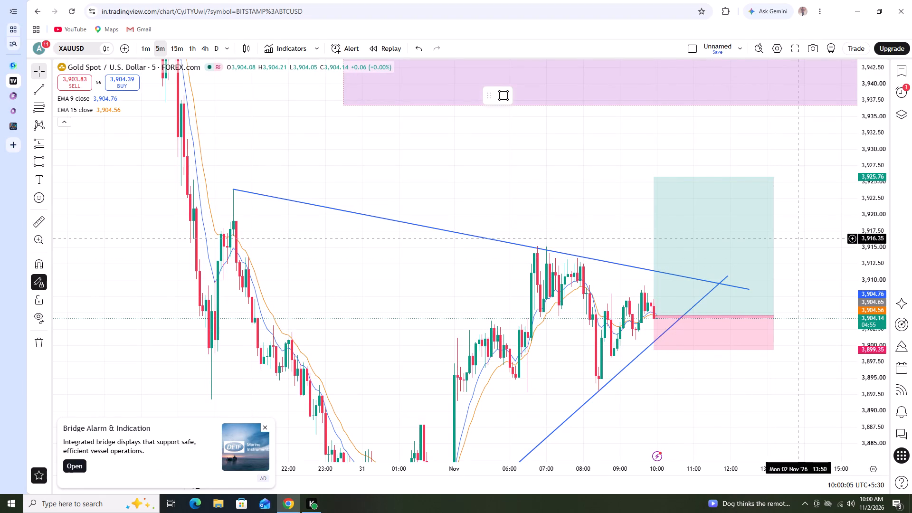
Move the long position's entry down to about 3,902.85, keeping its start at 2 Nov 09:55.
scroll(865, 289, "up", 2)
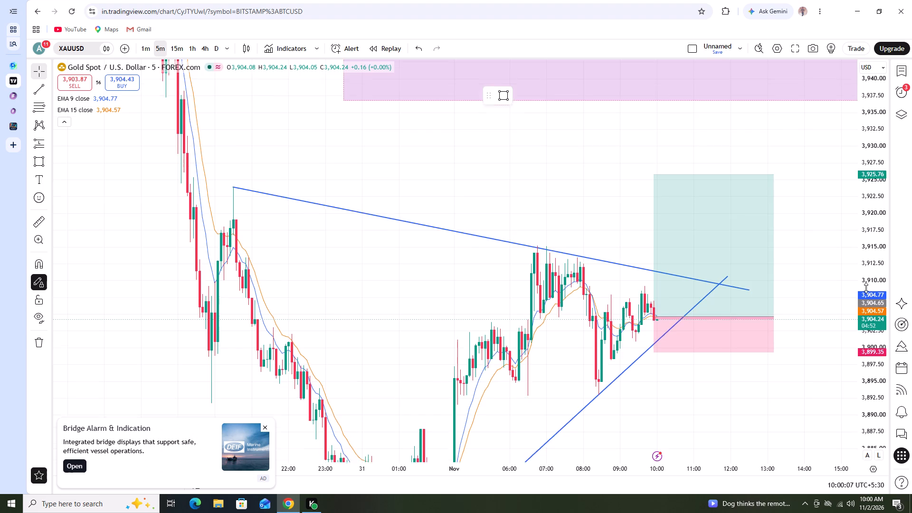
scroll(866, 288, "up", 2)
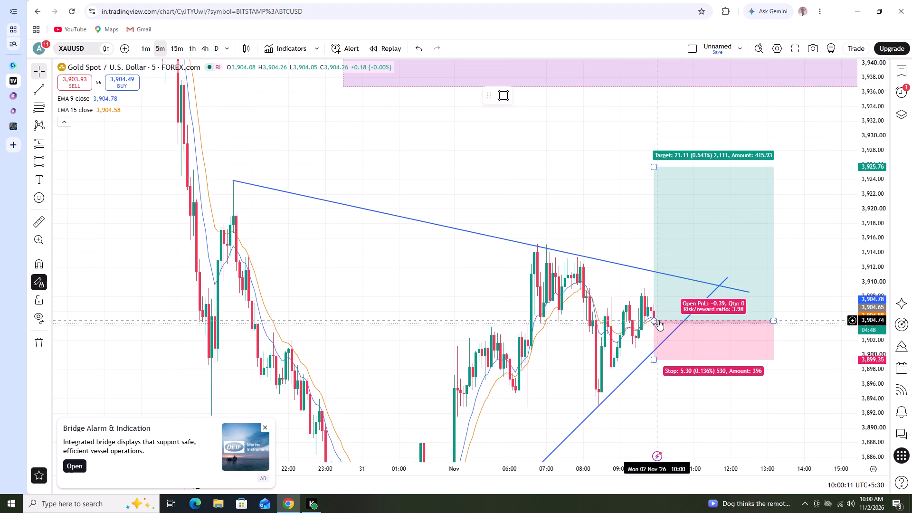
left_click_drag(655, 320, 657, 324)
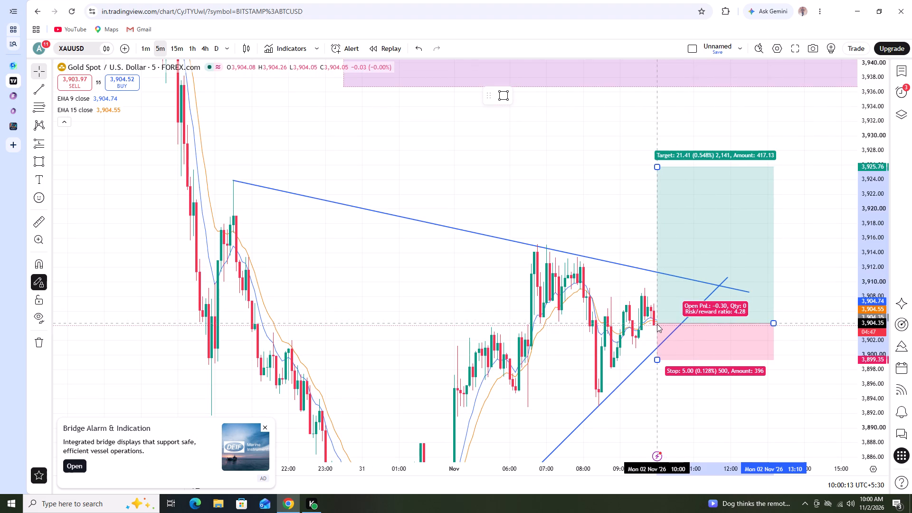
left_click_drag(657, 324, 660, 327)
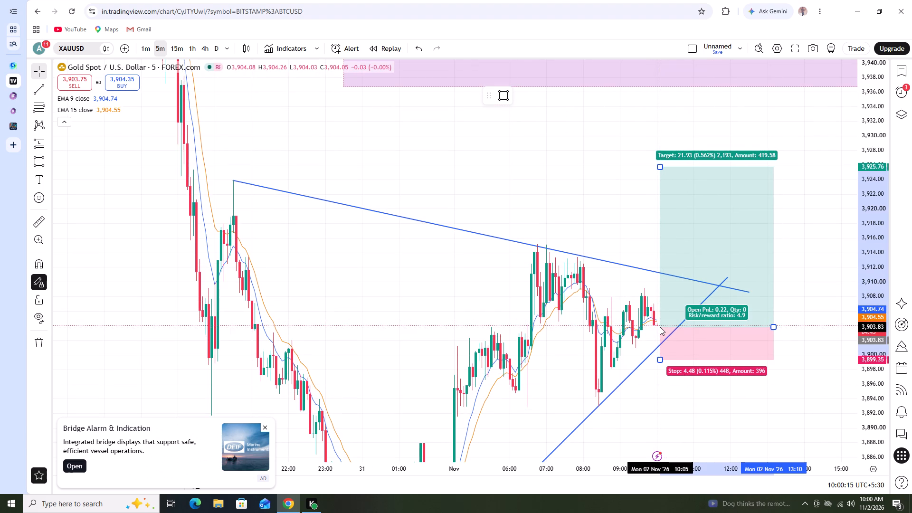
left_click_drag(660, 327, 659, 328)
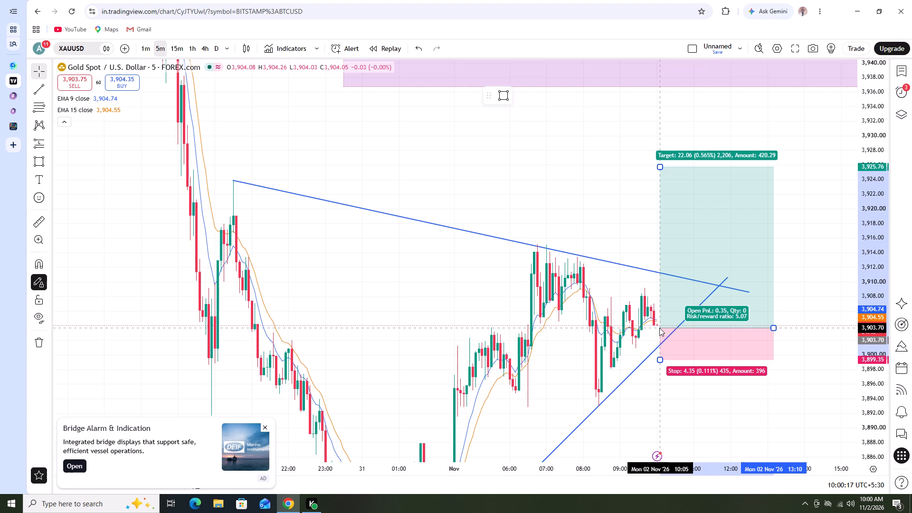
left_click_drag(659, 328, 658, 328)
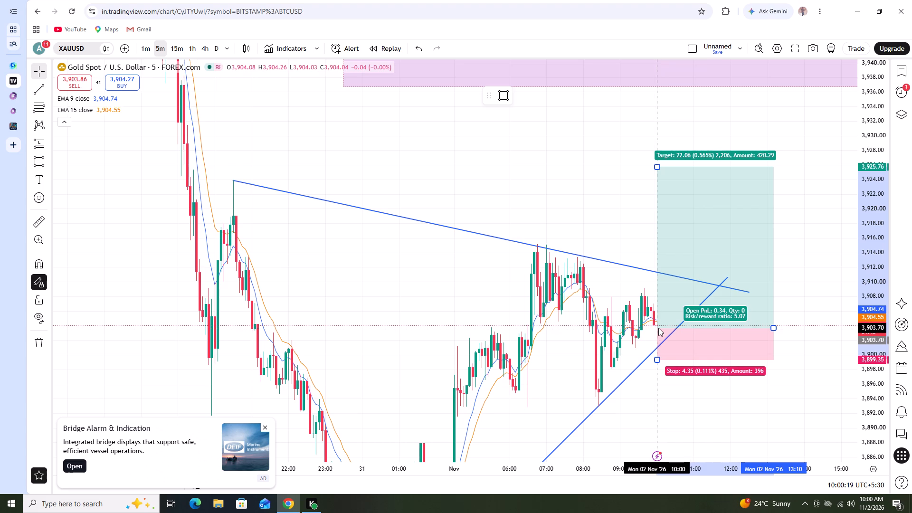
left_click_drag(658, 328, 657, 328)
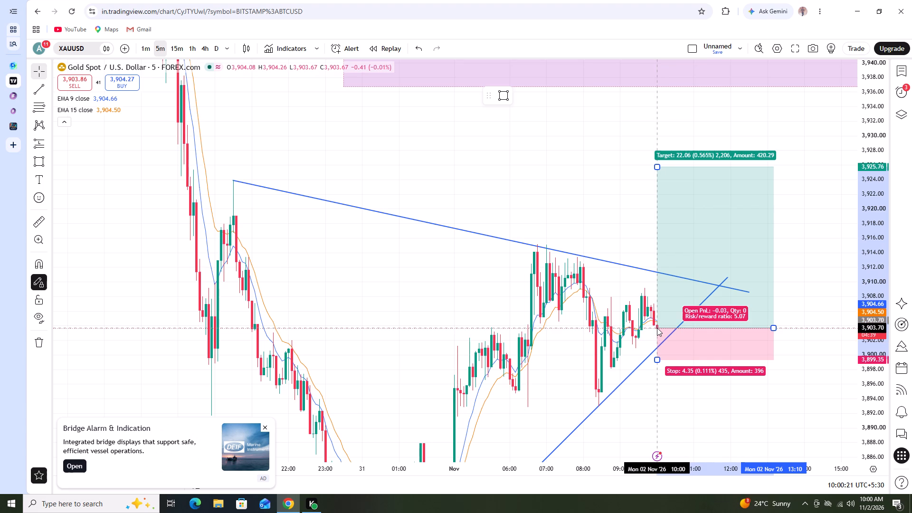
left_click_drag(657, 328, 654, 332)
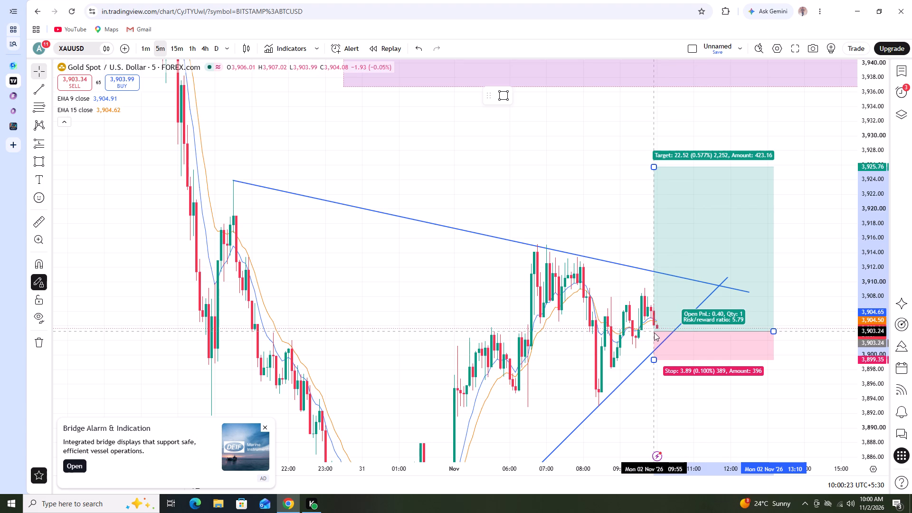
left_click_drag(654, 332, 654, 334)
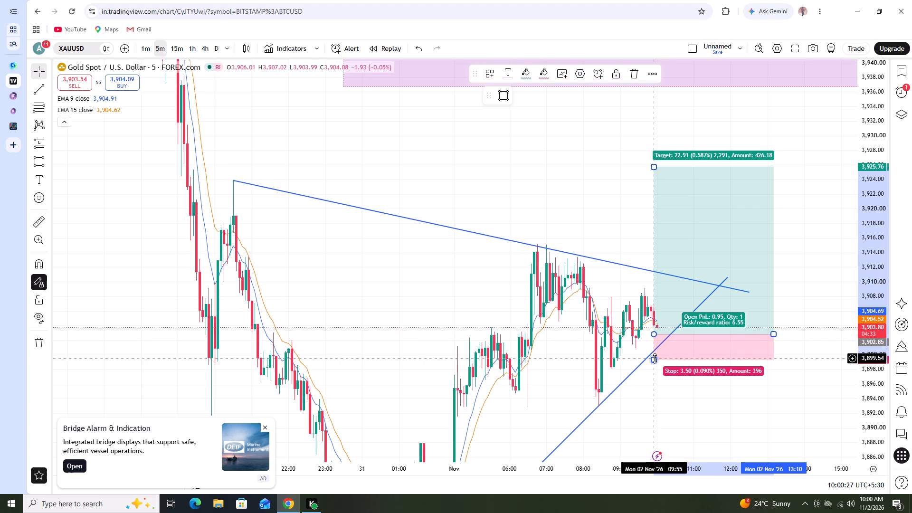
Lower the long position's stop below the rising trend line to about 3,897.71.
left_click_drag(655, 358, 655, 367)
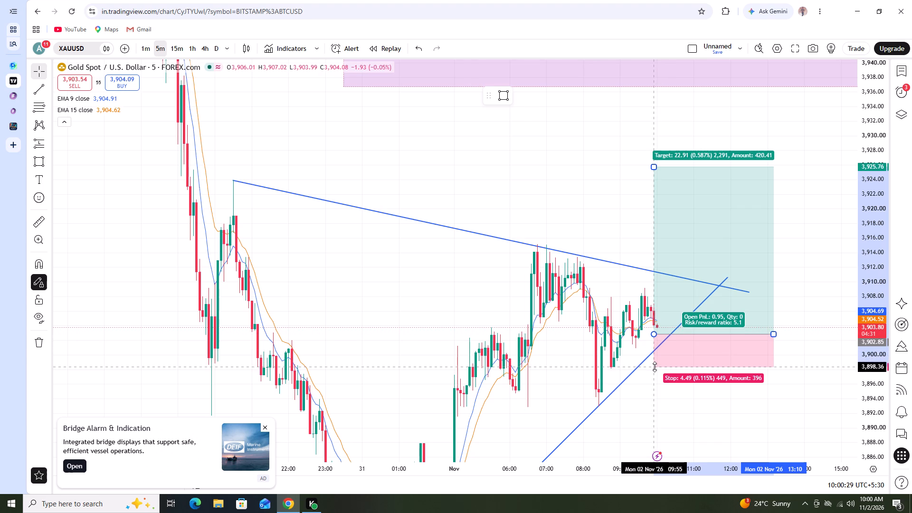
left_click_drag(655, 367, 651, 371)
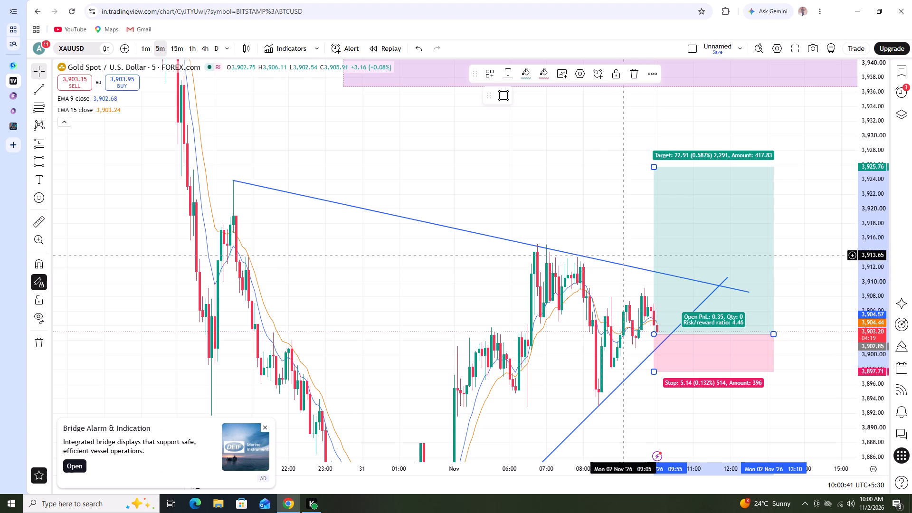
left_click(537, 134)
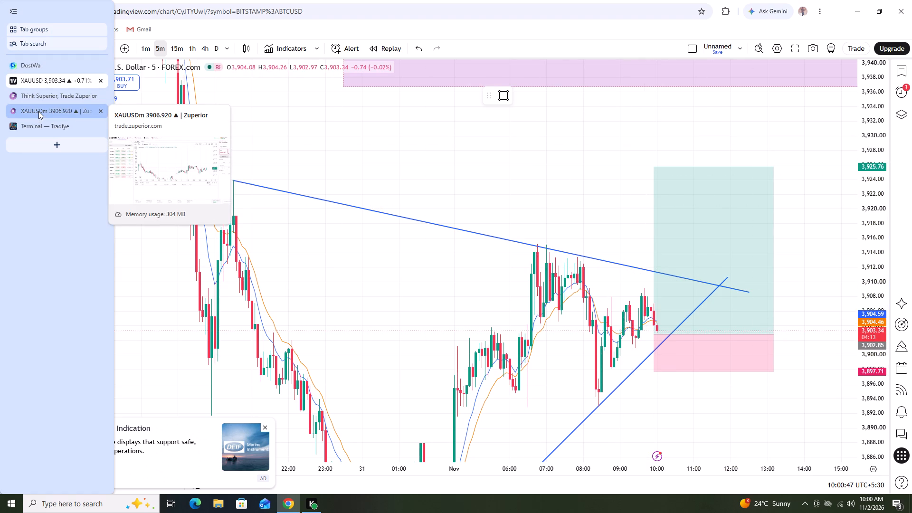
Switch to the Zuperior trading terminal showing XAUUSDm.
left_click(38, 111)
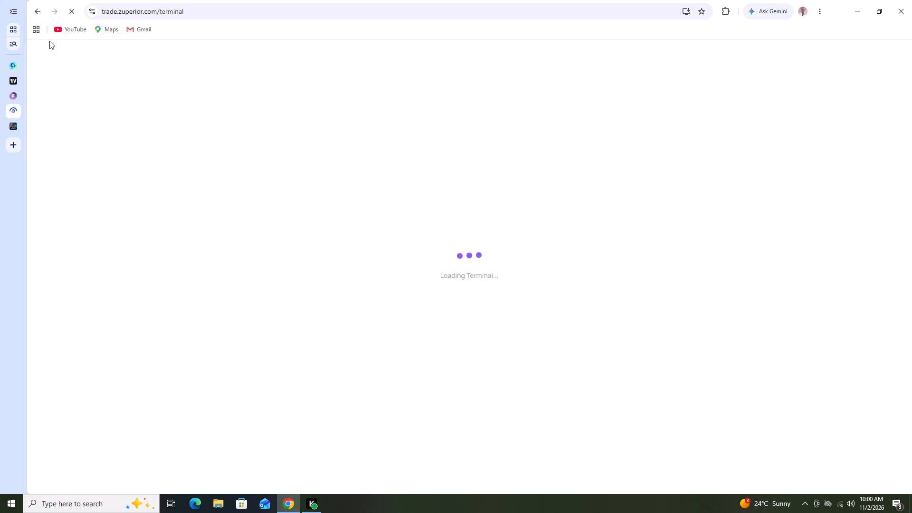
Switch back to the TradingView XAUUSD chart and set its timeframe to 1 minute.
left_click(469, 389)
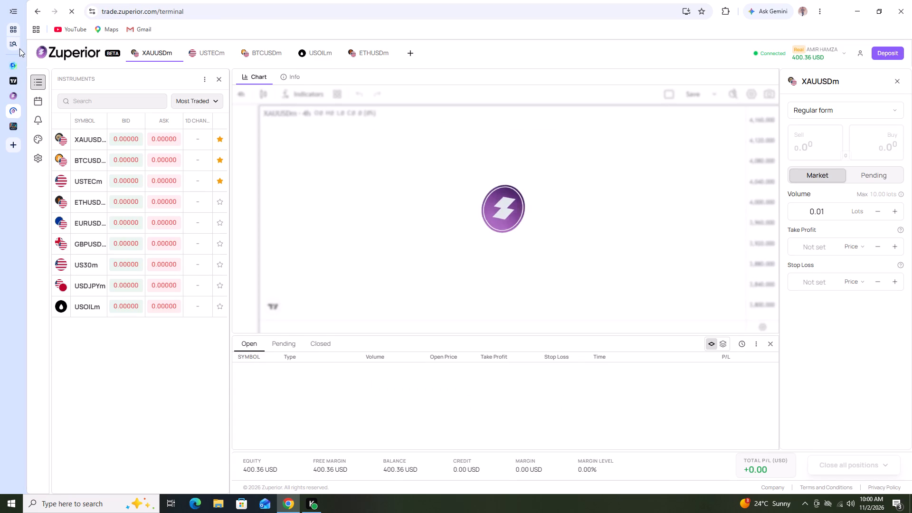
left_click(16, 78)
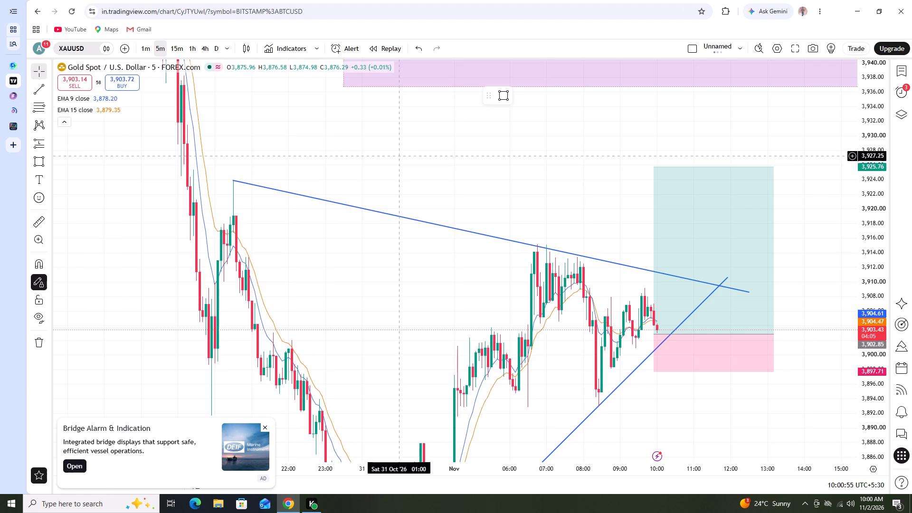
left_click(146, 49)
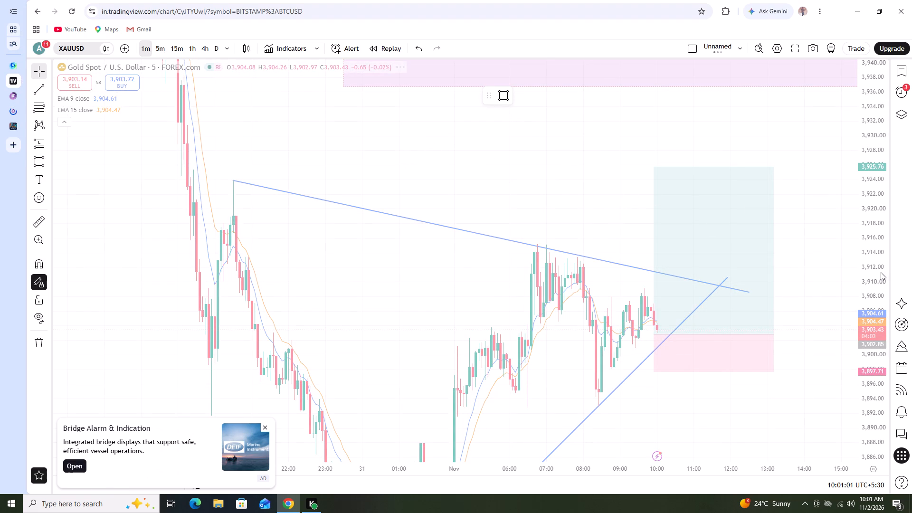
scroll(878, 270, "down", 7)
scroll(878, 270, "up", 1)
Check the computer's Wi-Fi connection status in the list of available networks.
left_click(842, 498)
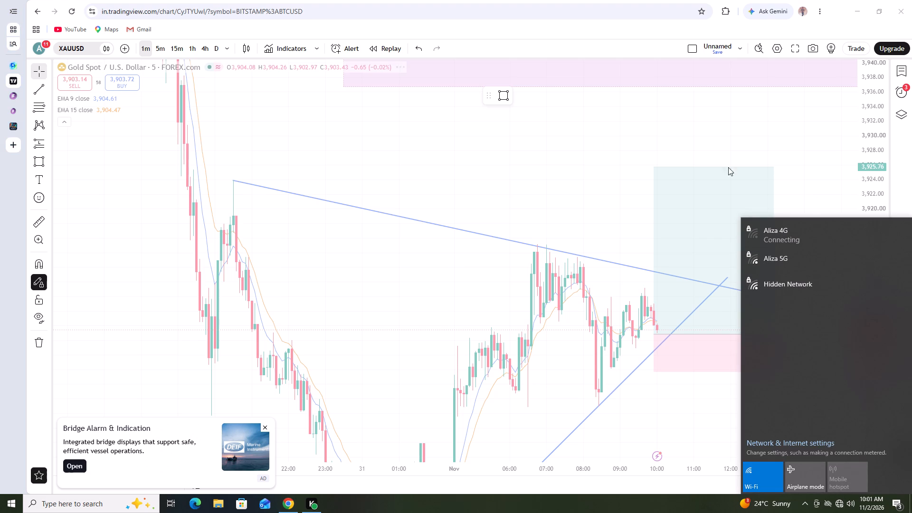
left_click(680, 141)
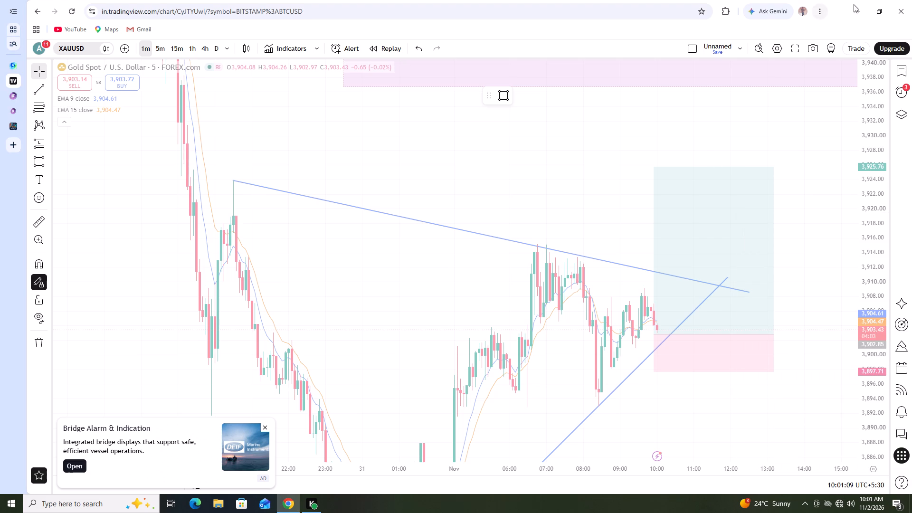
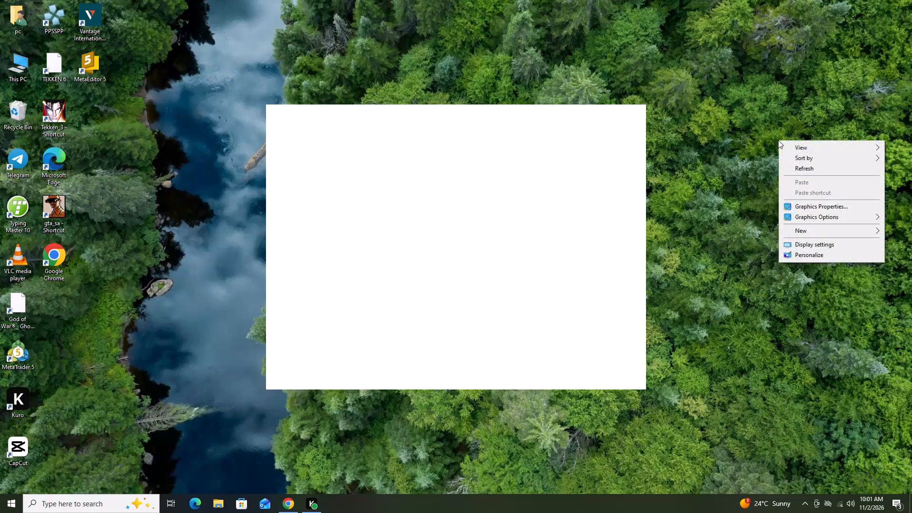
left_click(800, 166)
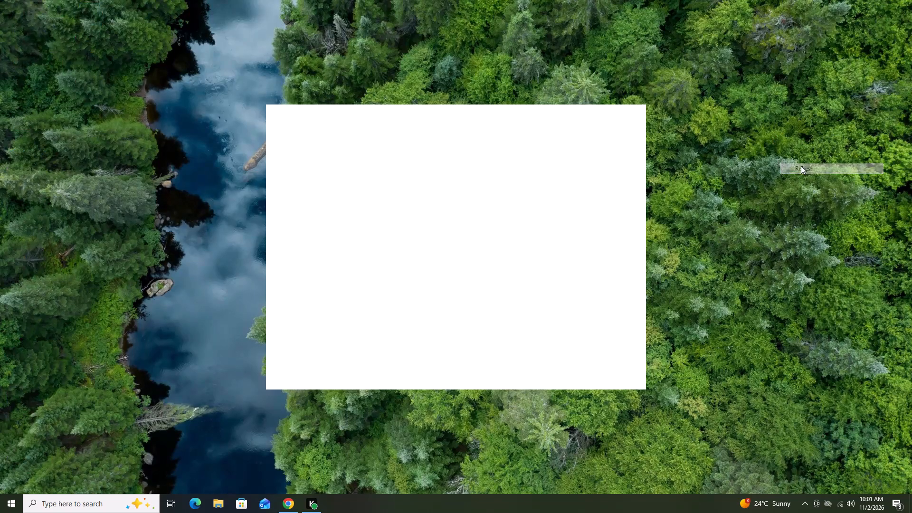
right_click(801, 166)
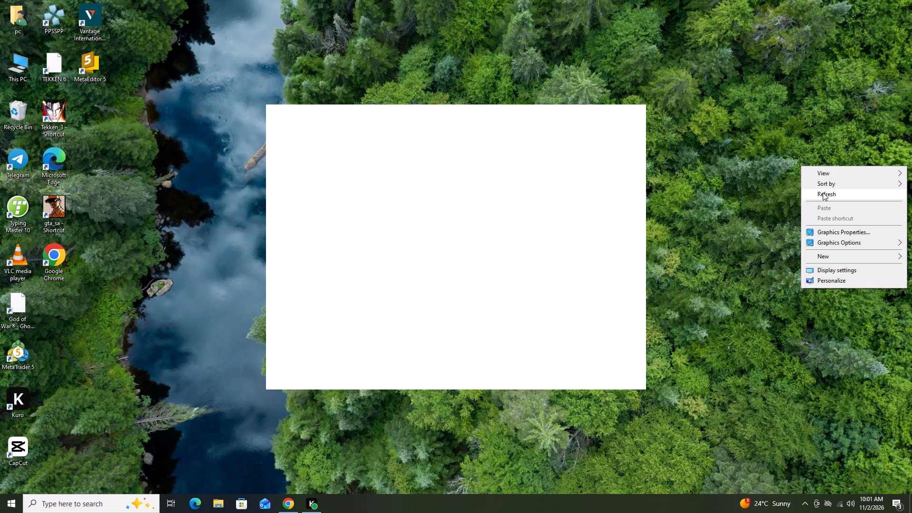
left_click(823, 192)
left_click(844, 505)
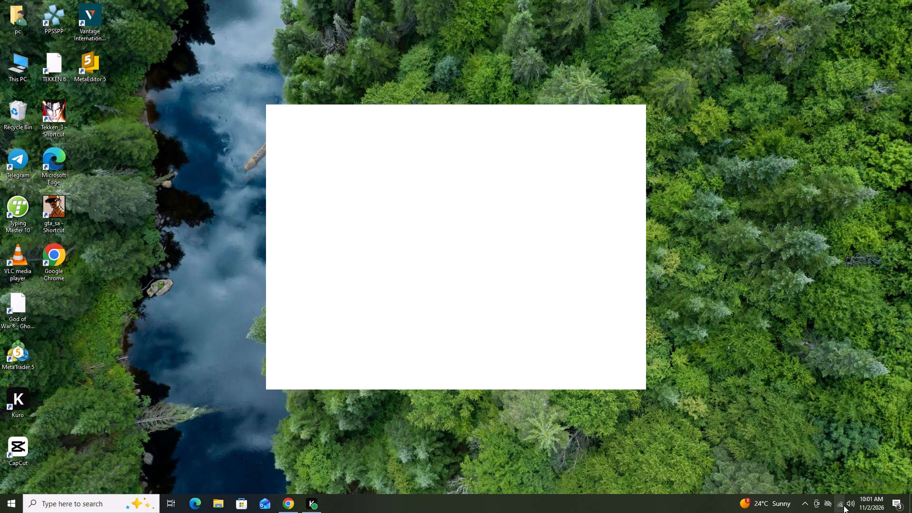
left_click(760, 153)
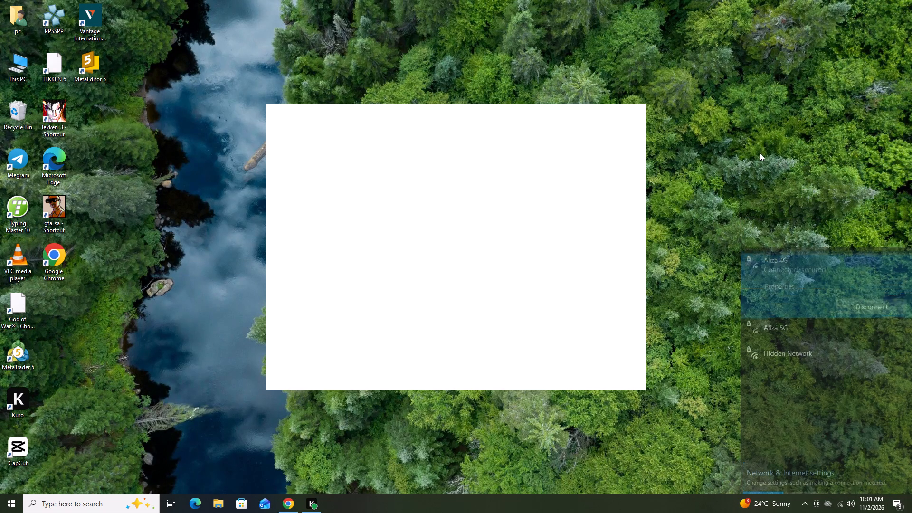
Switch from the desktop back to the Google Chrome window.
left_click(283, 504)
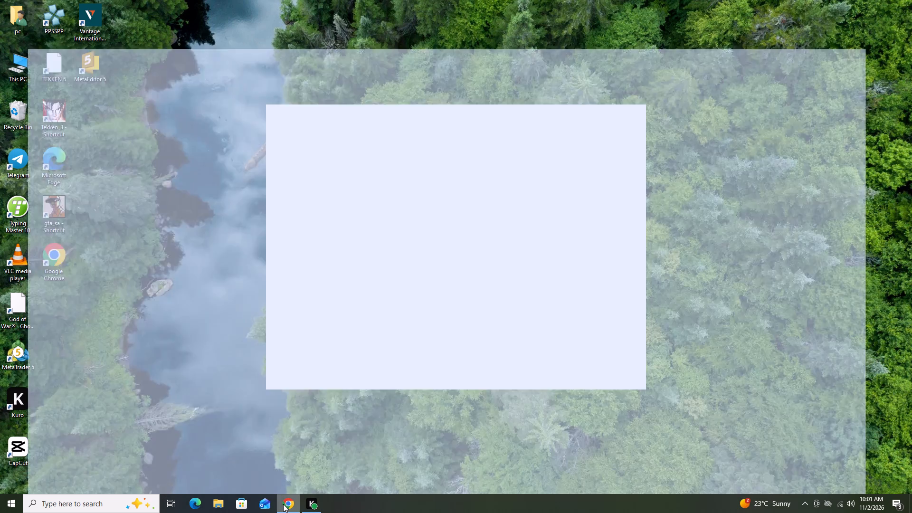
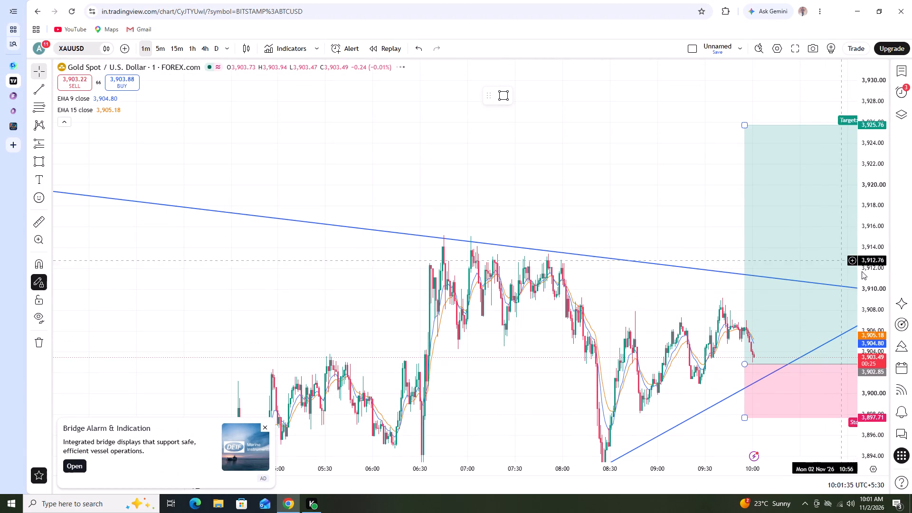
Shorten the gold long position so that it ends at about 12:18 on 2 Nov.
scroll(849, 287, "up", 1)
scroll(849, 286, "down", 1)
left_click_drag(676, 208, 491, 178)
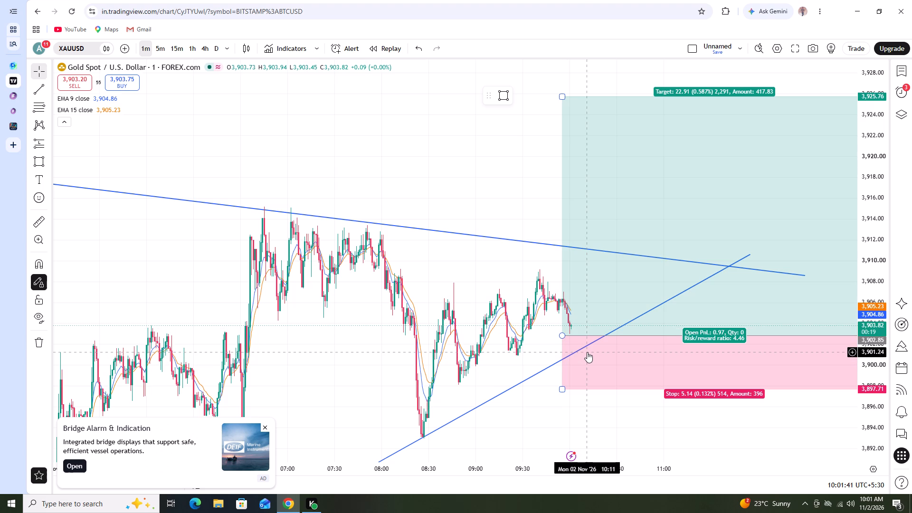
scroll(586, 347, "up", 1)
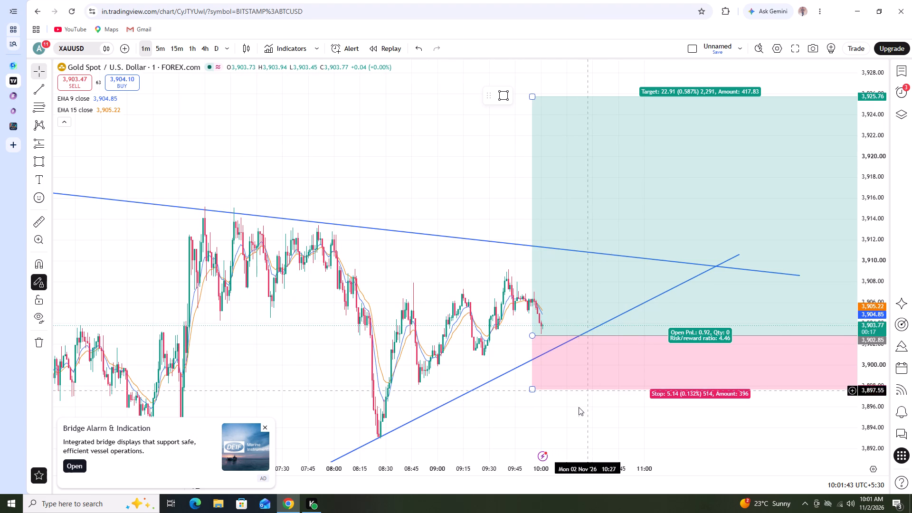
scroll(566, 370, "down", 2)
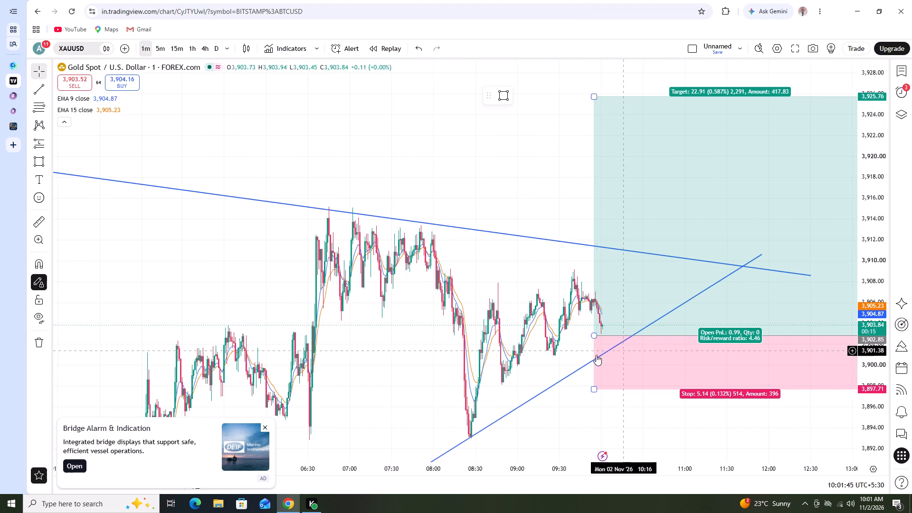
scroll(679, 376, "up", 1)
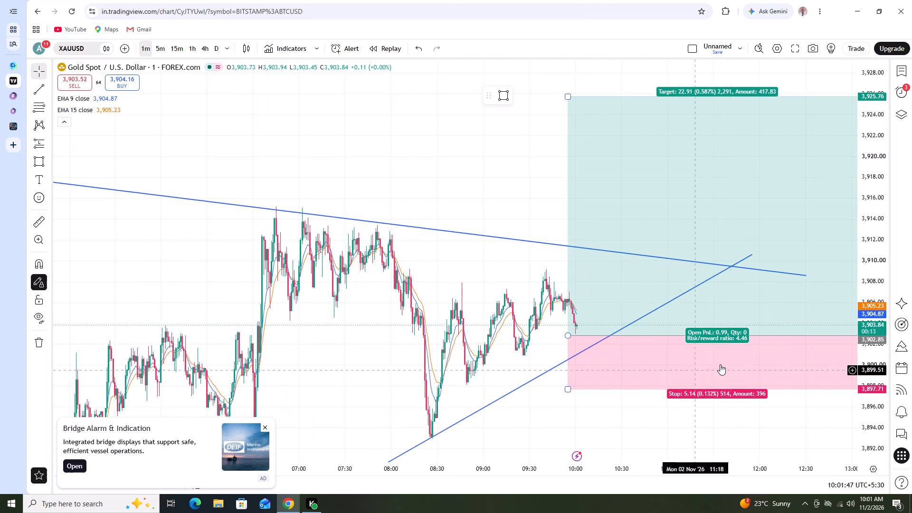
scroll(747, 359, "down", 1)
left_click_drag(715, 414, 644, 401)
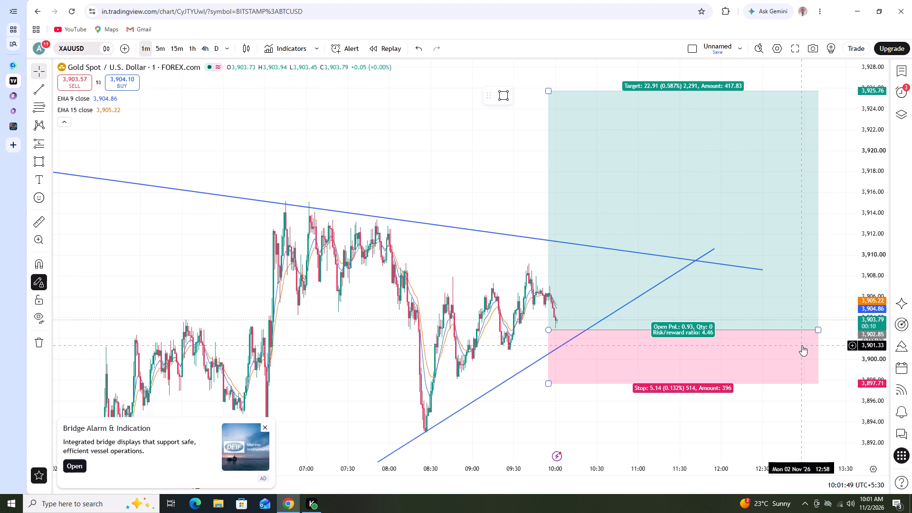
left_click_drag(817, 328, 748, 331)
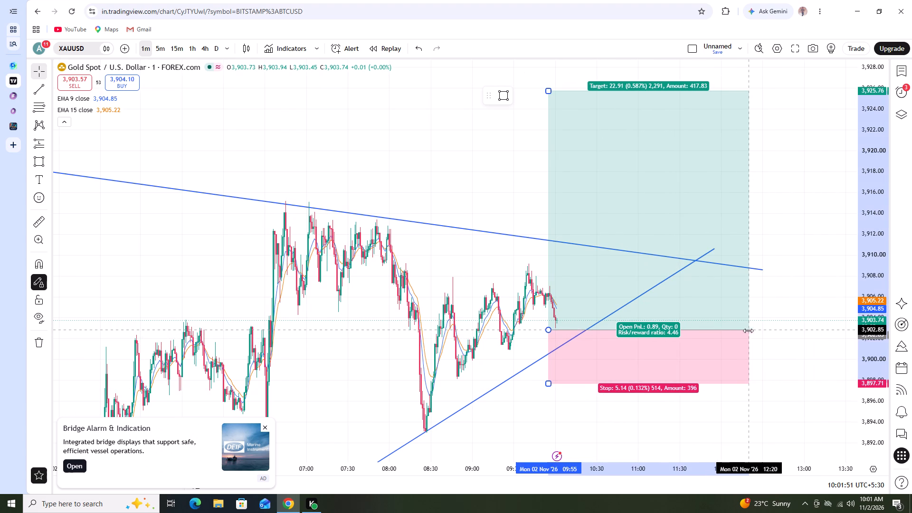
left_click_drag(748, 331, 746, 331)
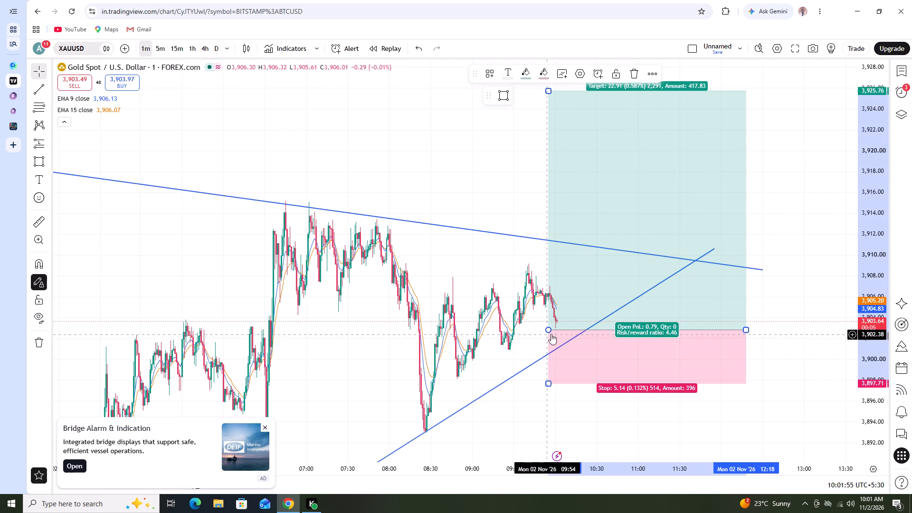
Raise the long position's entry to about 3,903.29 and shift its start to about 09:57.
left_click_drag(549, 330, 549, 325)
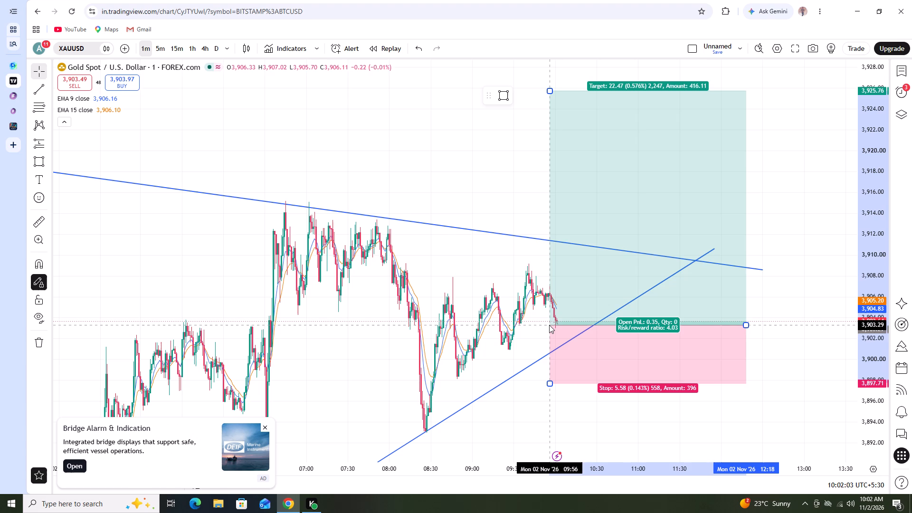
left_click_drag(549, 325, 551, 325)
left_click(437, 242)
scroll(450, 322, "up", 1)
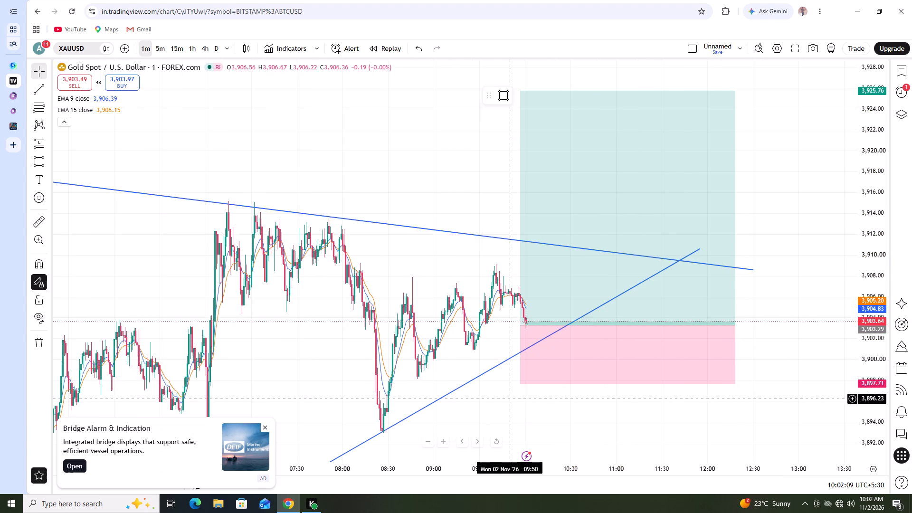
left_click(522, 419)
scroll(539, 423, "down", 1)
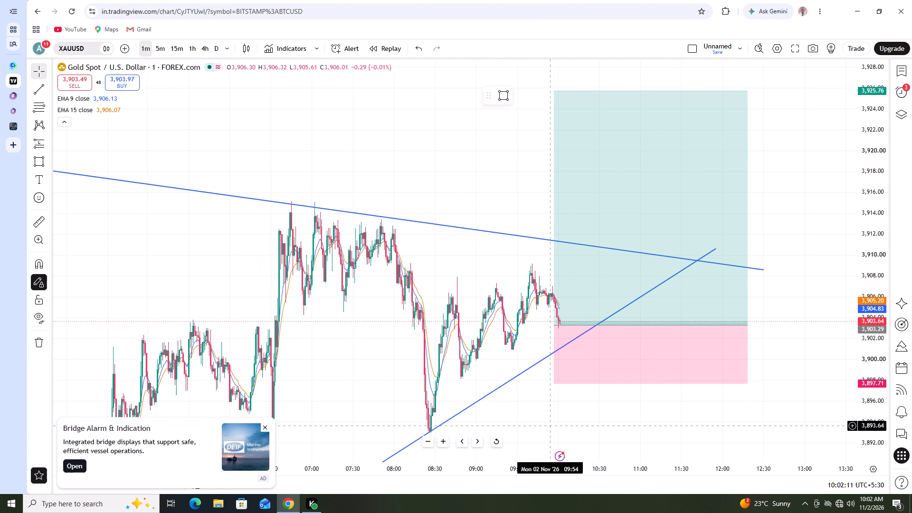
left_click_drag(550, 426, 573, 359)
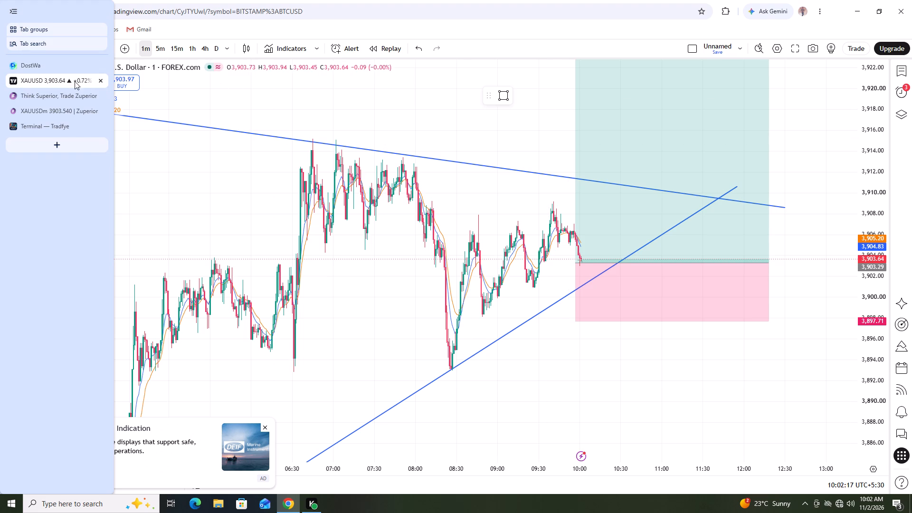
Switch to the Zuperior trading terminal showing XAUUSDm.
left_click(57, 110)
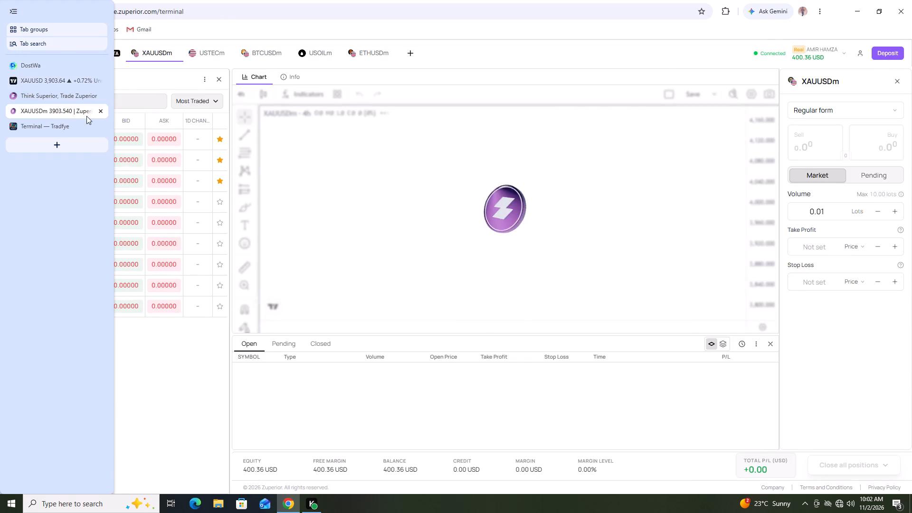
Set the XAUUSDm chart in the trading terminal to the 5-minute timeframe.
scroll(747, 284, "up", 6)
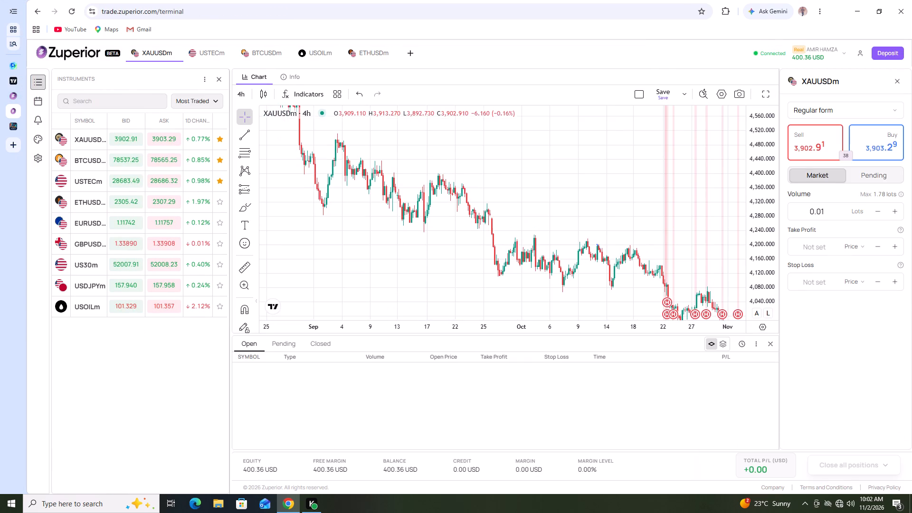
left_click(246, 96)
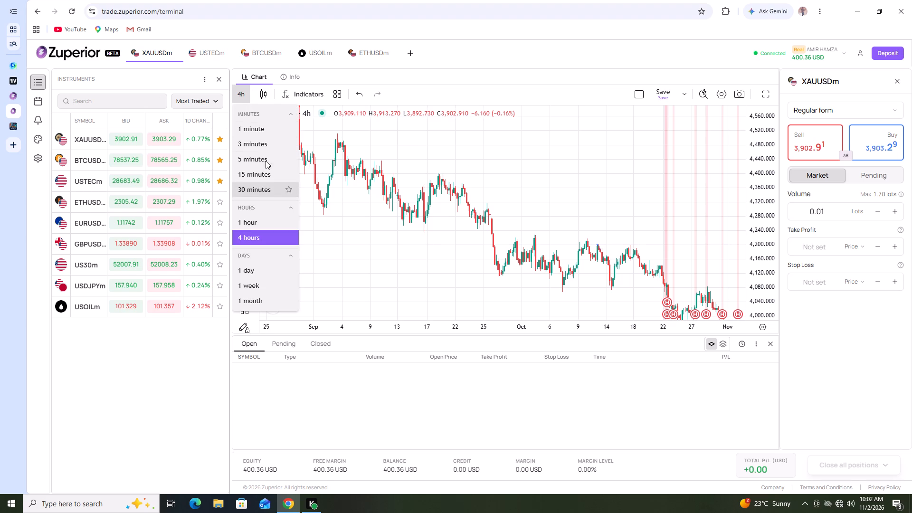
left_click(262, 154)
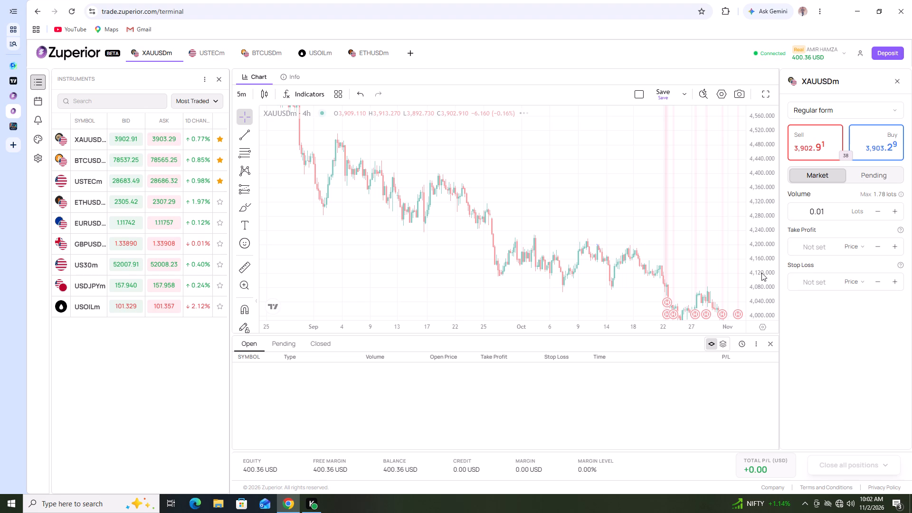
scroll(732, 293, "up", 4)
scroll(720, 239, "up", 1)
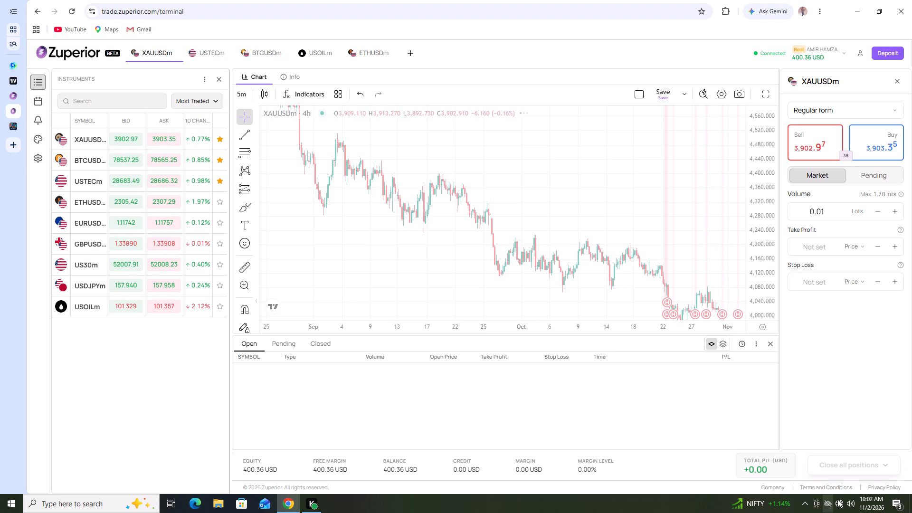
Check the computer's Wi-Fi connection in the list of available networks.
left_click(838, 499)
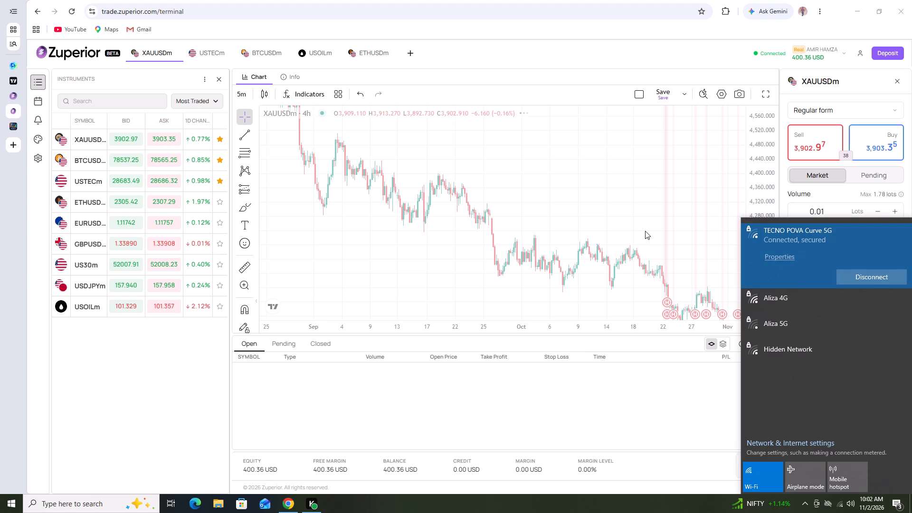
left_click(618, 201)
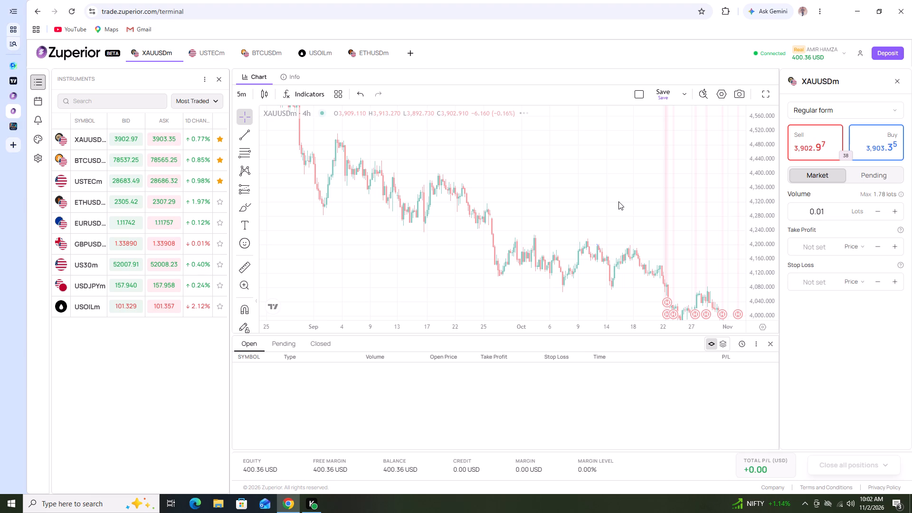
Reload the Zuperior trading terminal page.
scroll(617, 207, "up", 4)
left_click(75, 6)
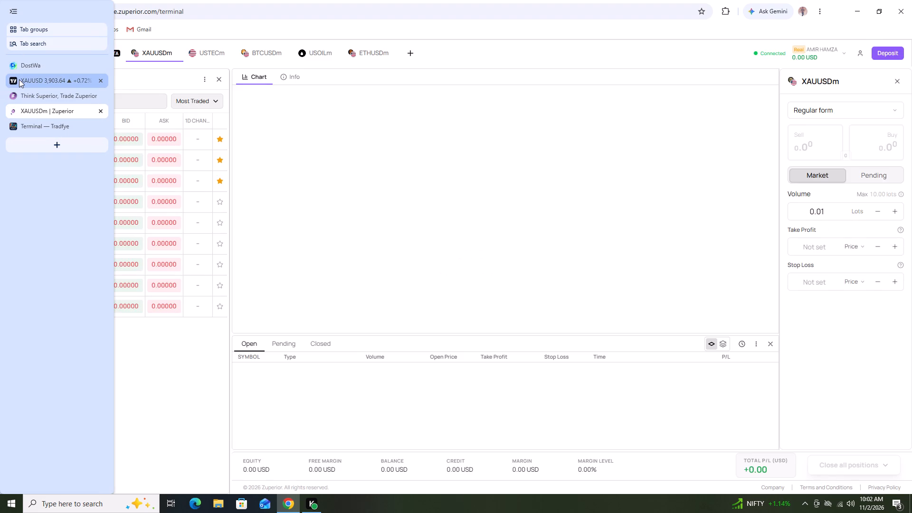
Switch to the TradingView XAUUSD chart with the trend lines and the long position.
left_click(19, 79)
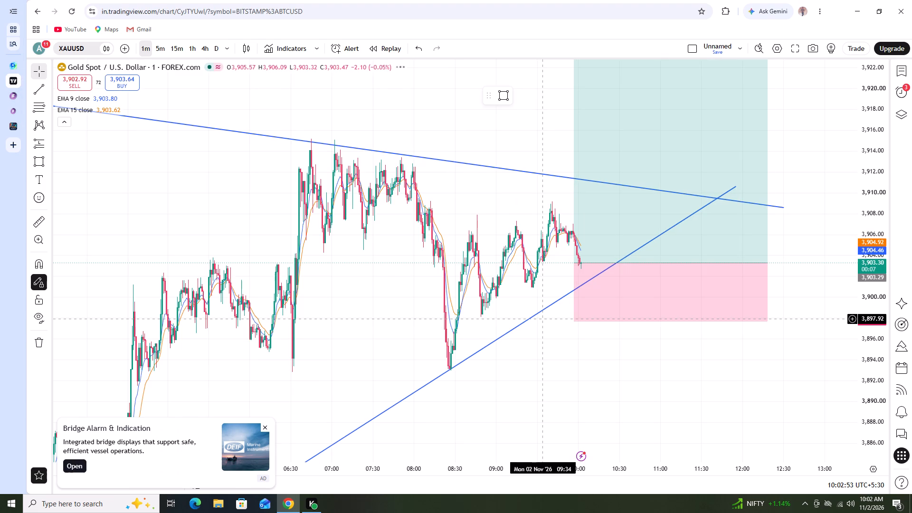
scroll(543, 319, "up", 2)
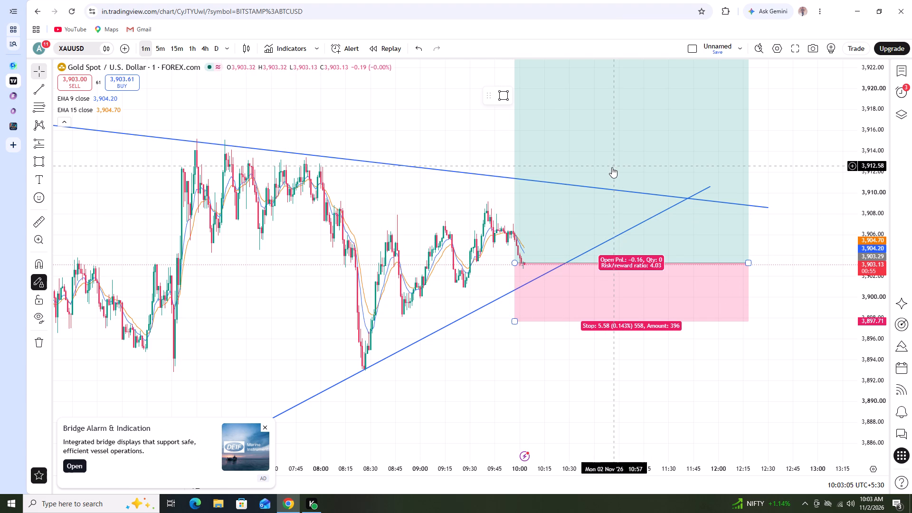
Back on the TradingView gold chart, lower the long position's target to about 3,917.80.
scroll(862, 136, "down", 6)
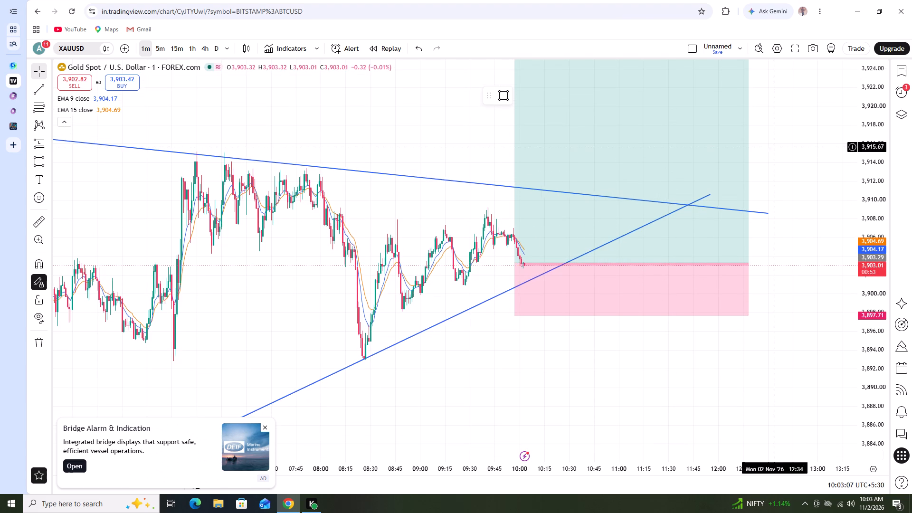
left_click_drag(768, 149, 776, 246)
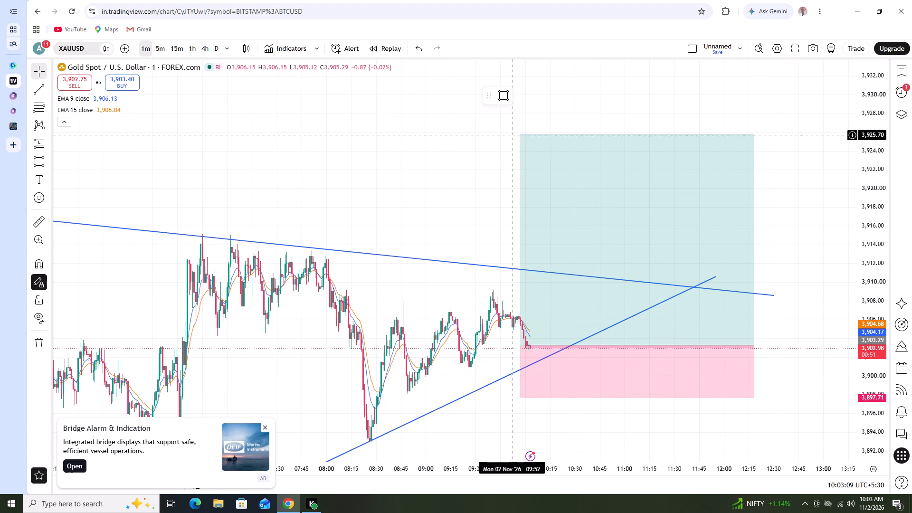
left_click_drag(518, 133, 525, 184)
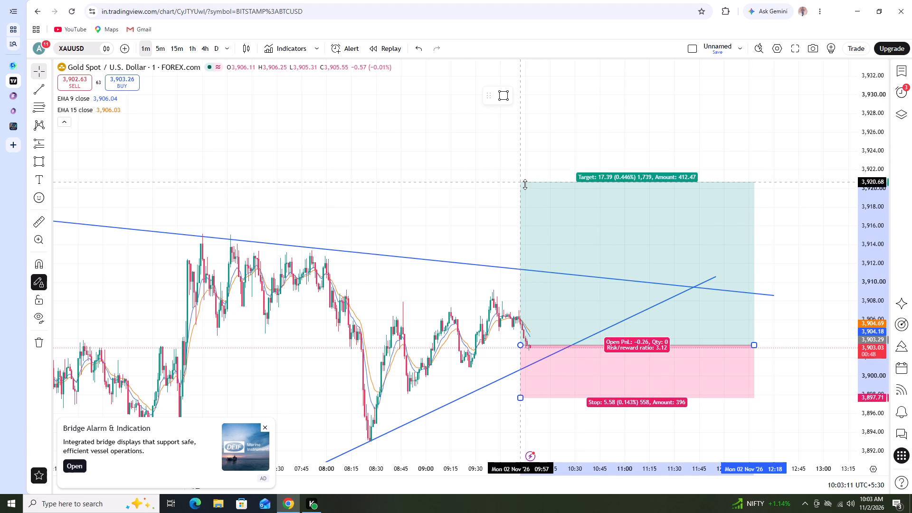
left_click_drag(525, 184, 528, 207)
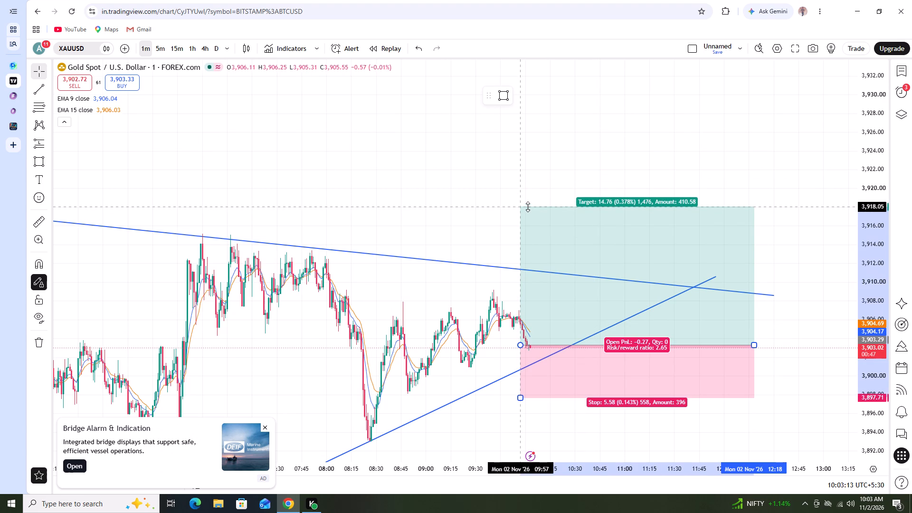
left_click_drag(528, 207, 528, 209)
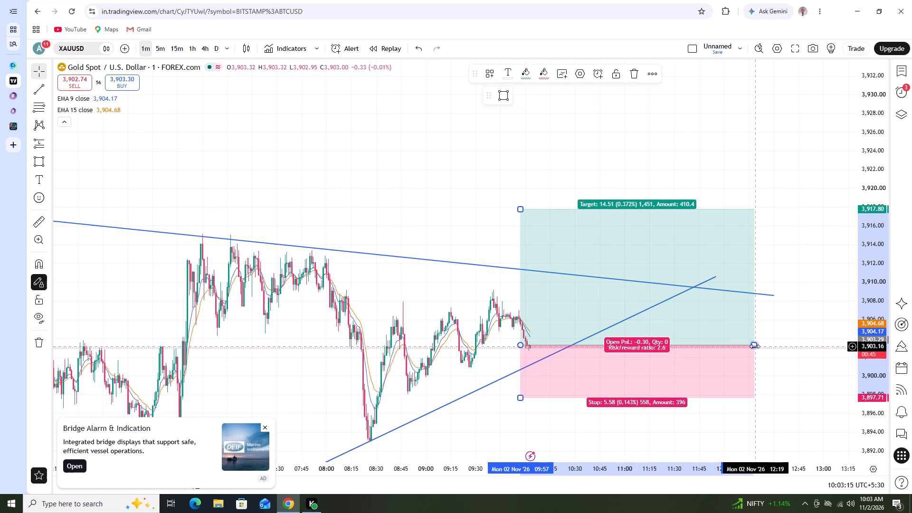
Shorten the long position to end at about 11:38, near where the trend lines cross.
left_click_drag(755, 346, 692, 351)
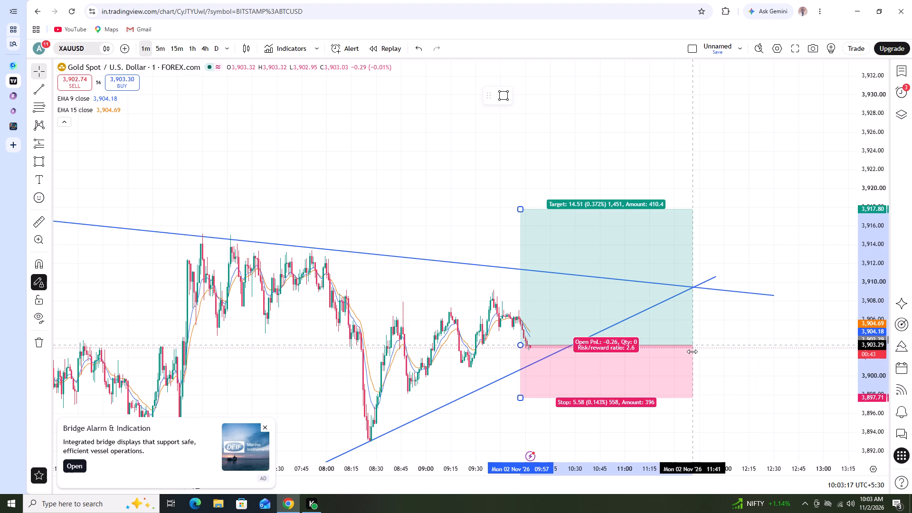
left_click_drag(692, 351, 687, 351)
Move the long position's start to 10:03 at the latest candle and its entry down to about 3,902.60.
left_click_drag(751, 336, 772, 286)
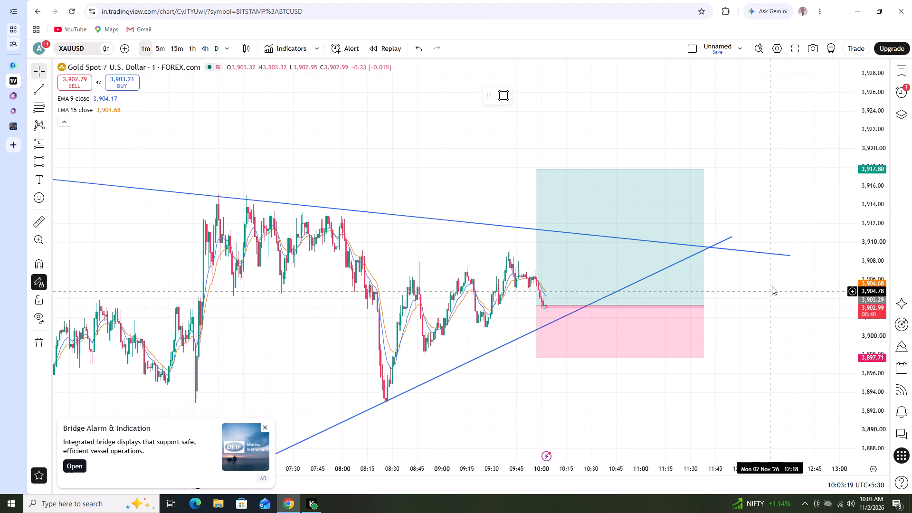
left_click_drag(772, 286, 770, 285)
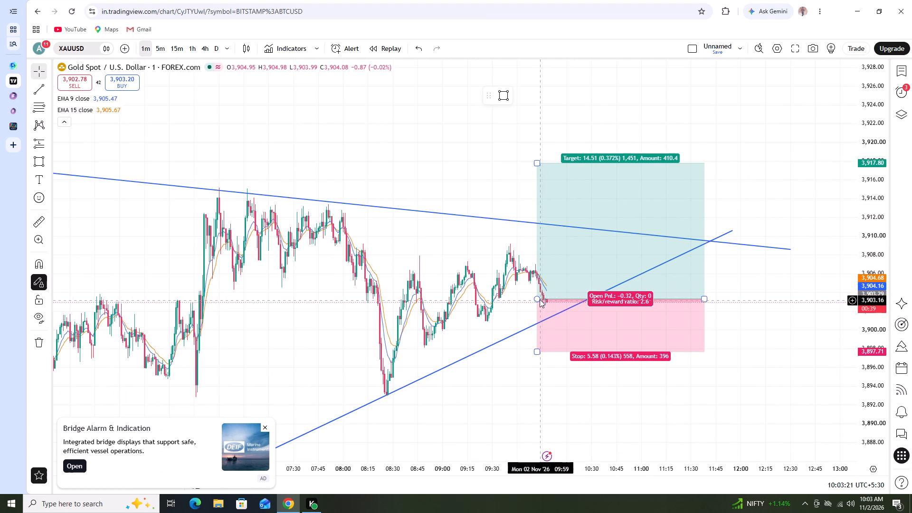
left_click_drag(539, 297, 548, 304)
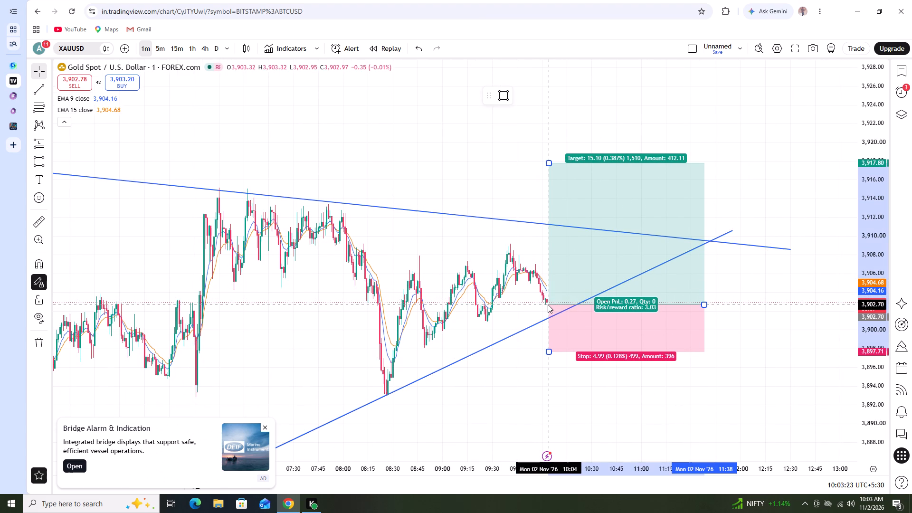
left_click_drag(548, 304, 547, 305)
Readjust the long position to an entry of about 3,902.83, a target of about 3,917.39 and a stop of about 3,897.30.
scroll(540, 313, "up", 3)
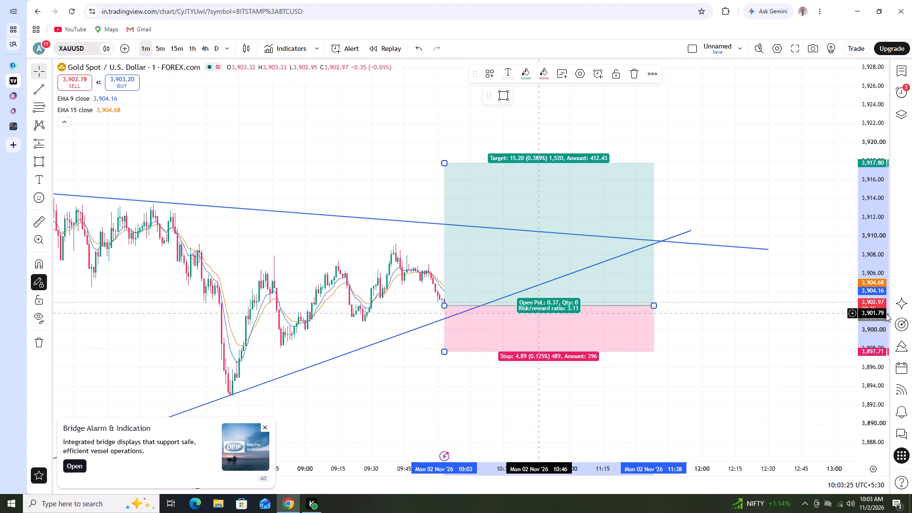
scroll(884, 250, "up", 7)
left_click_drag(736, 332, 816, 348)
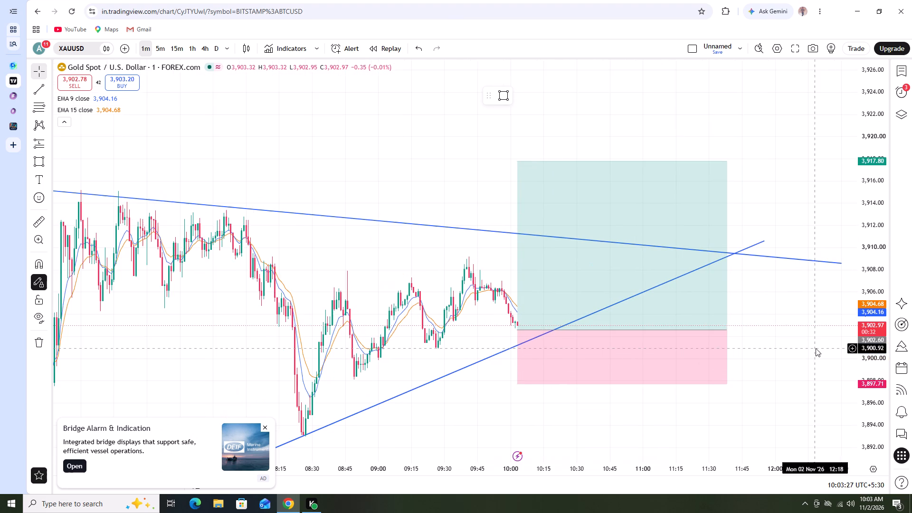
left_click_drag(816, 348, 814, 347)
scroll(868, 269, "up", 5)
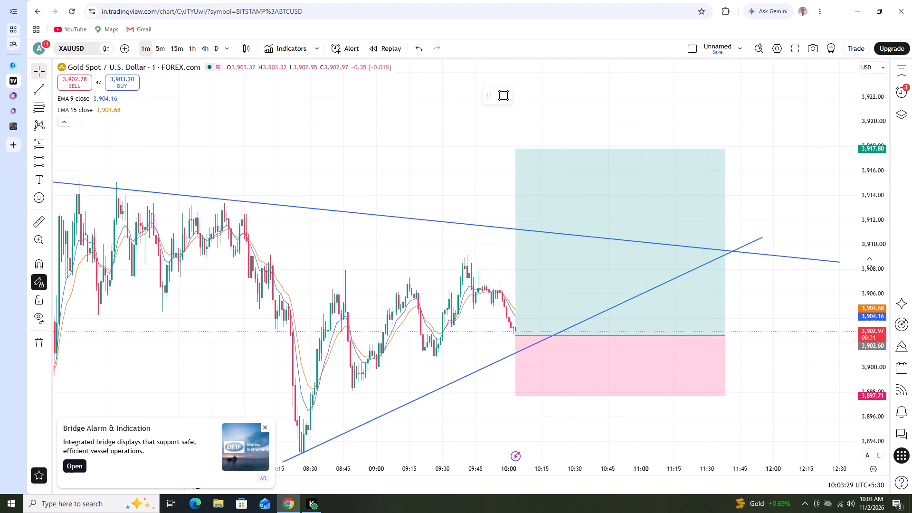
scroll(869, 263, "up", 1)
scroll(707, 299, "down", 1)
left_click(479, 187)
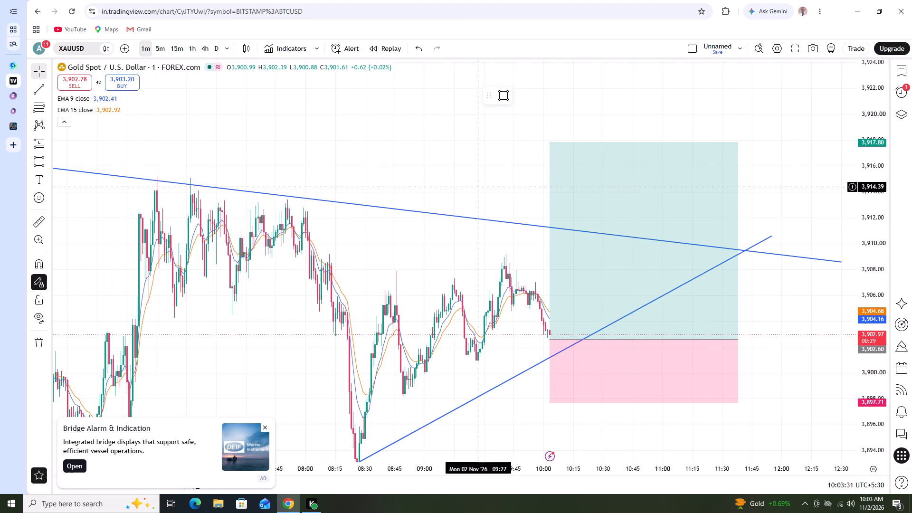
left_click(548, 336)
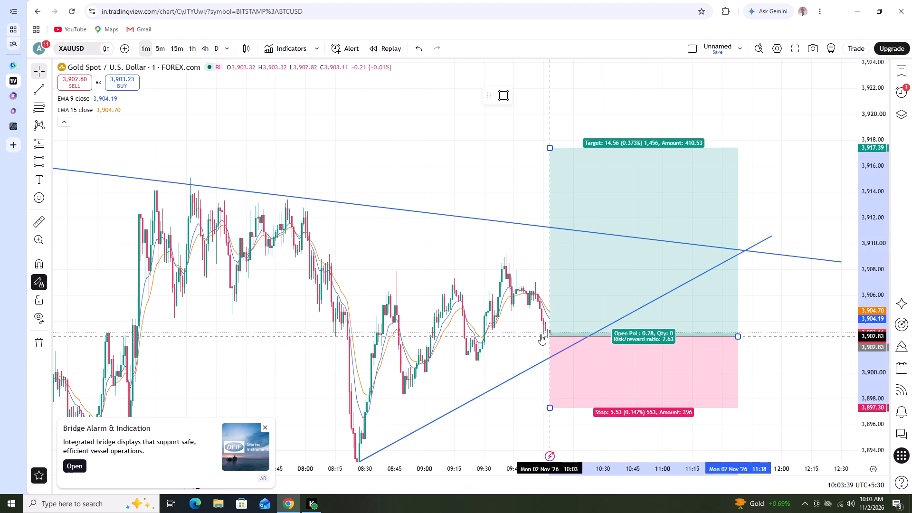
left_click(513, 344)
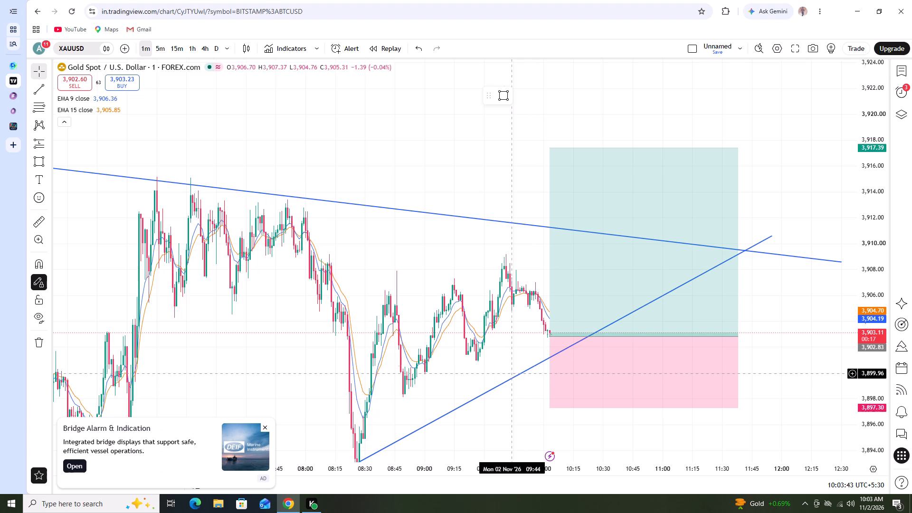
Shorten the long position so that it ends at about 11:27, just before the trend lines cross.
left_click_drag(447, 387, 452, 384)
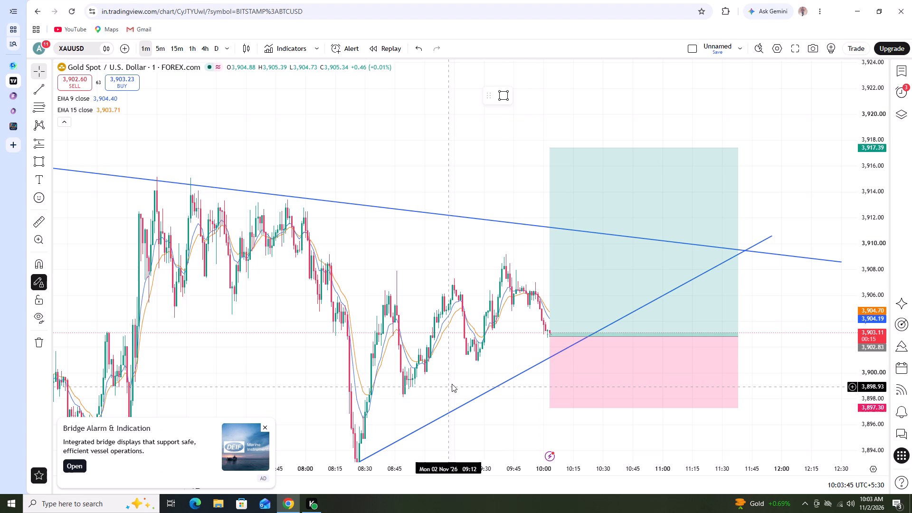
left_click_drag(452, 384, 489, 316)
scroll(485, 322, "up", 1)
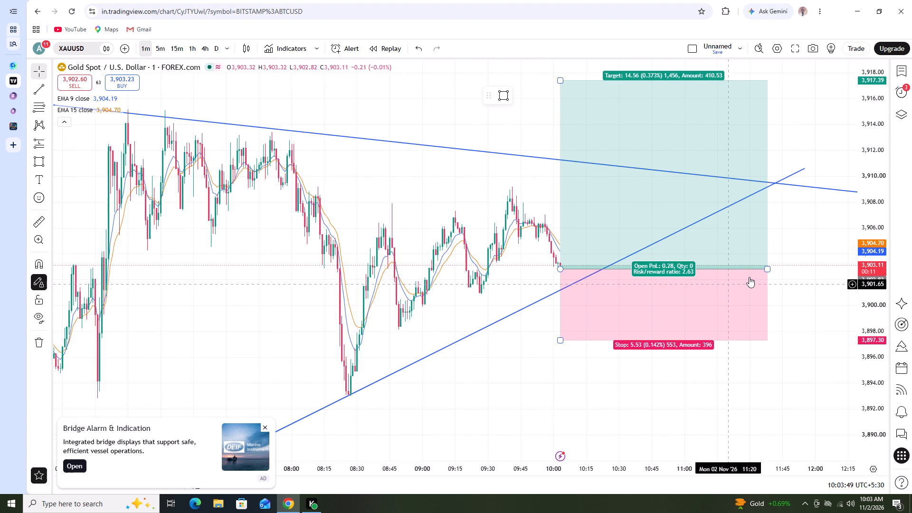
left_click_drag(767, 271, 744, 272)
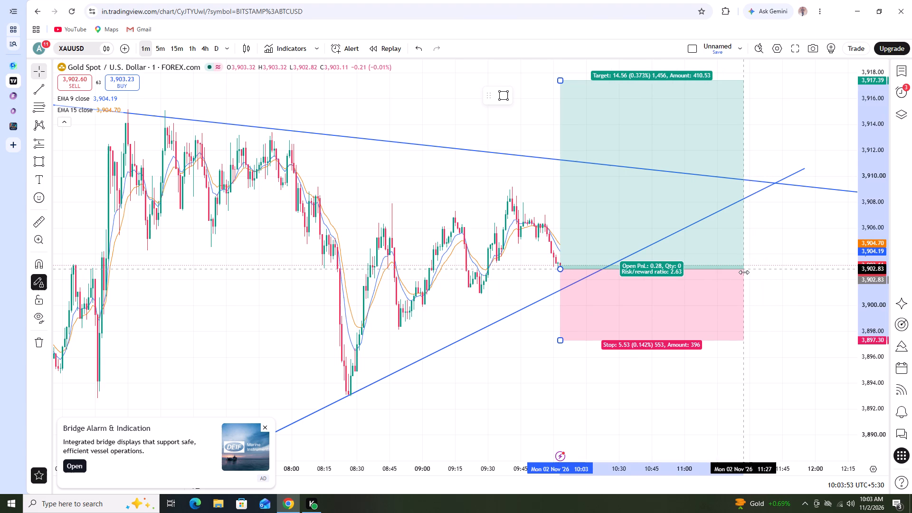
left_click(613, 376)
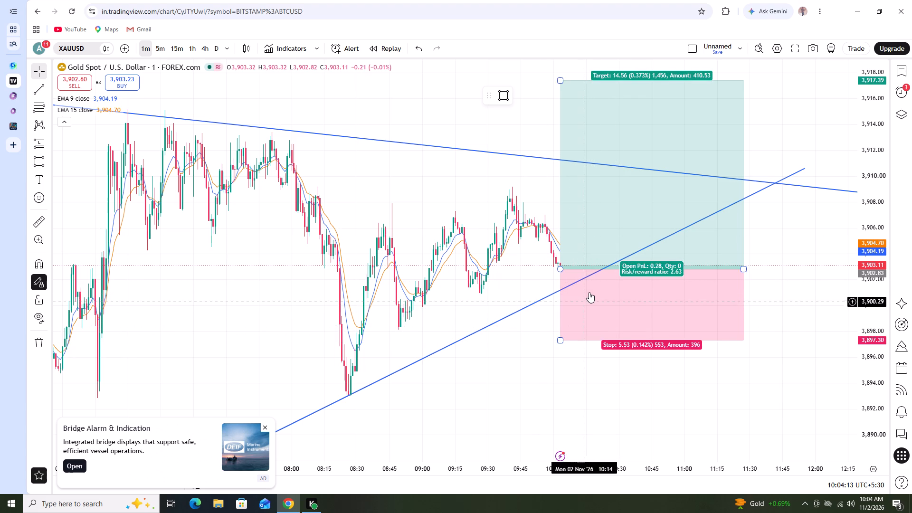
Raise the long position's entry to about 3,903.34, keeping its start at 10:03.
left_click(560, 265)
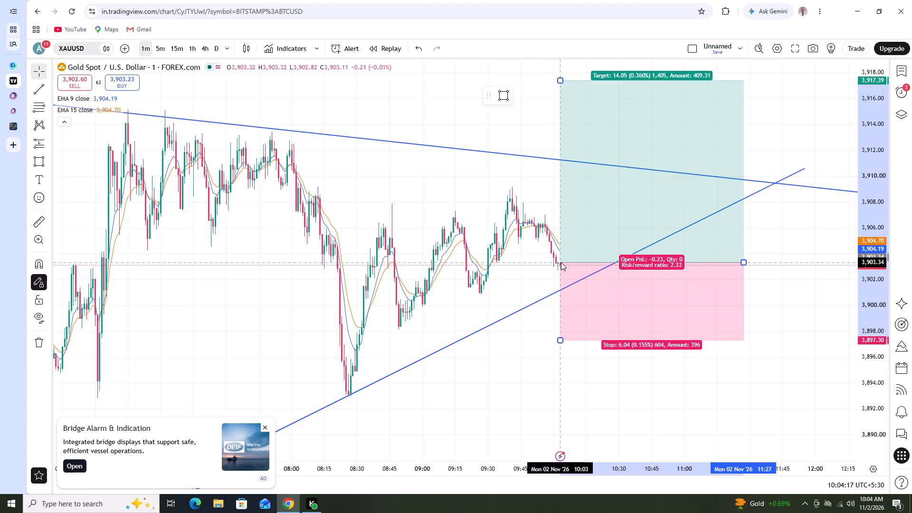
left_click(525, 280)
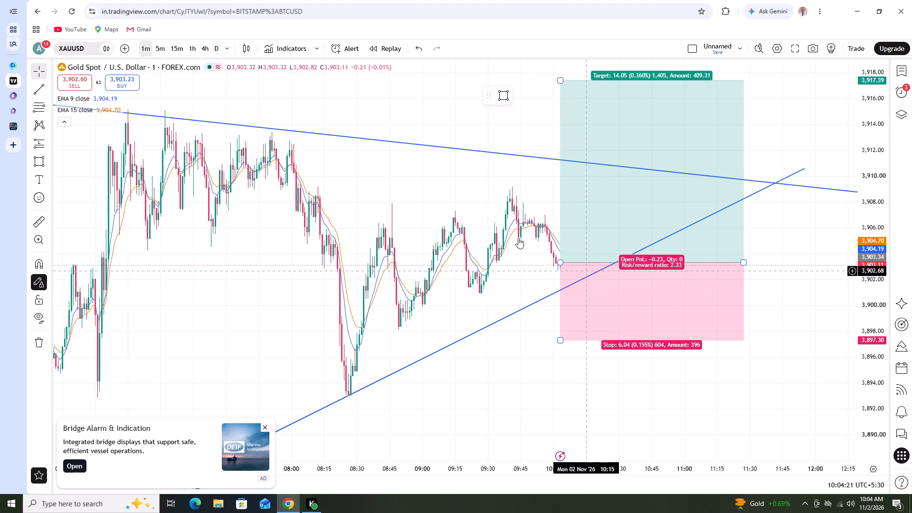
Change the gold chart to the 15-minute timeframe to view the planned long.
left_click(174, 46)
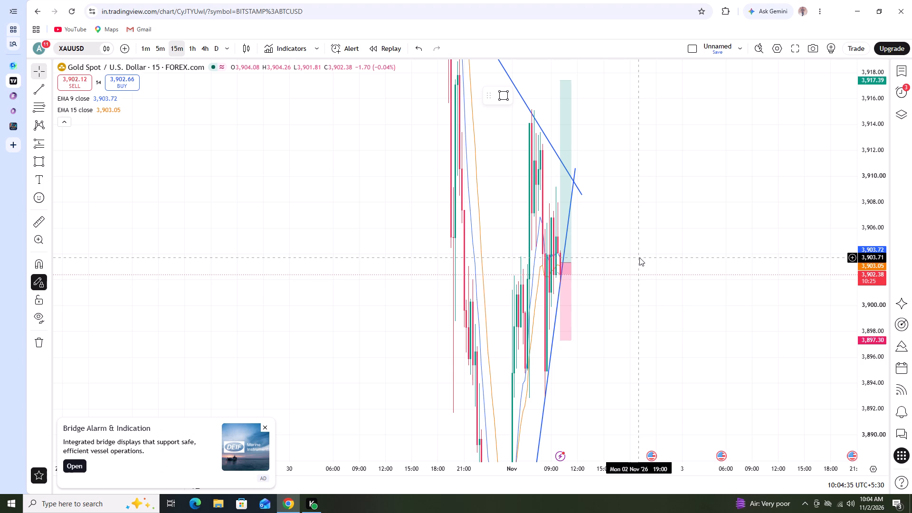
scroll(639, 257, "up", 1)
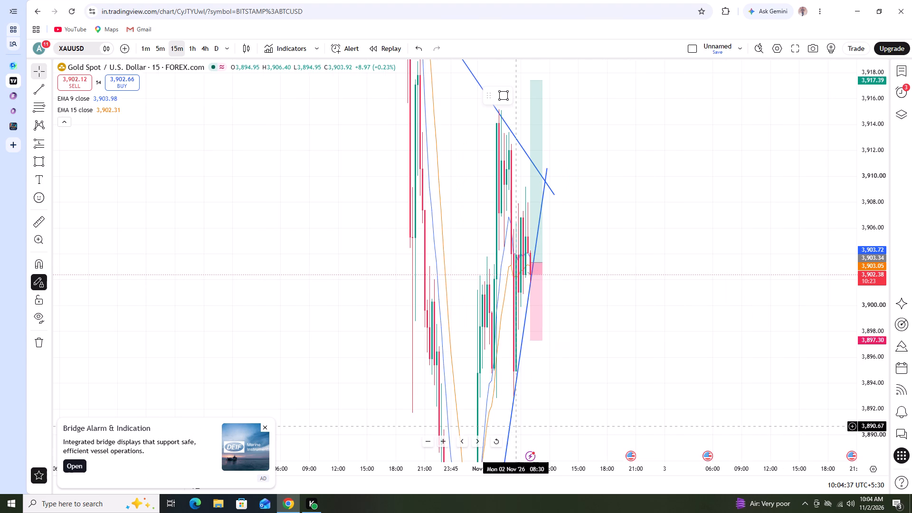
Examine gold's 15-minute price action around the converging trend lines, the planned long and the supply zone above it.
left_click(496, 439)
scroll(655, 418, "up", 4)
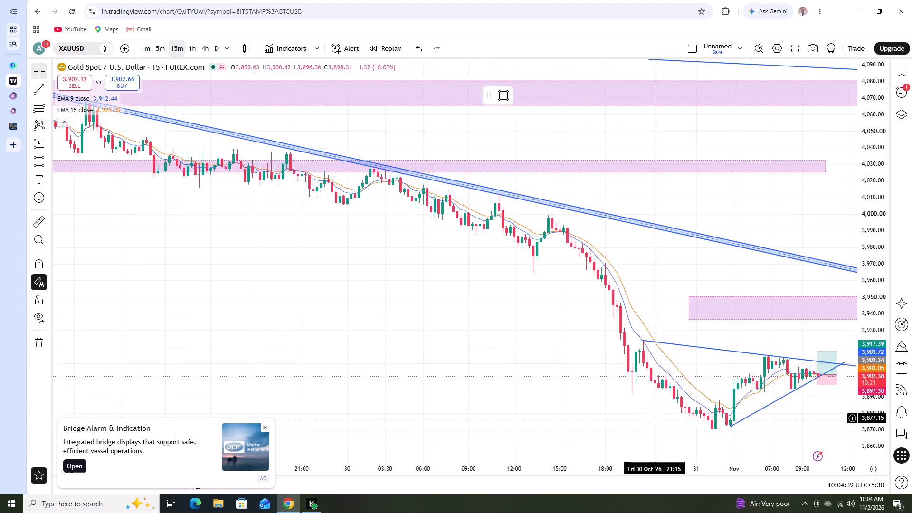
scroll(655, 418, "up", 4)
scroll(655, 418, "down", 2)
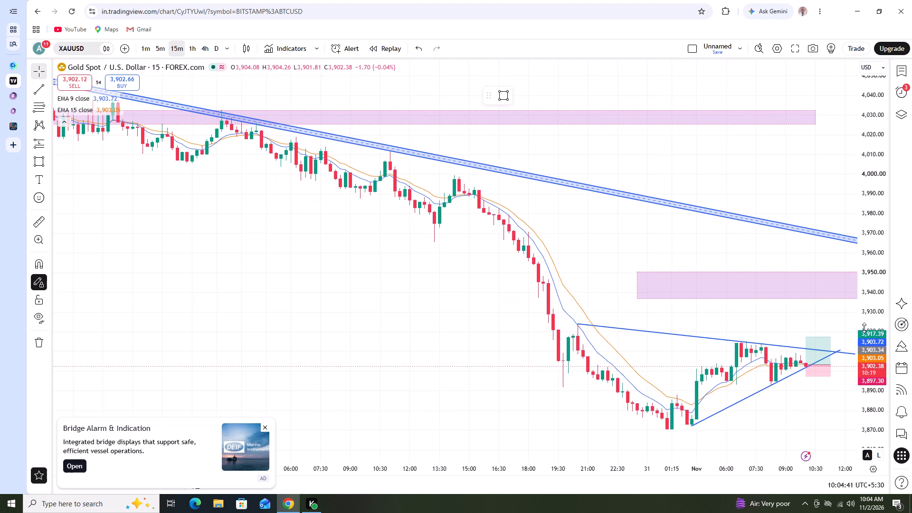
scroll(864, 328, "up", 11)
left_click_drag(847, 326, 798, 283)
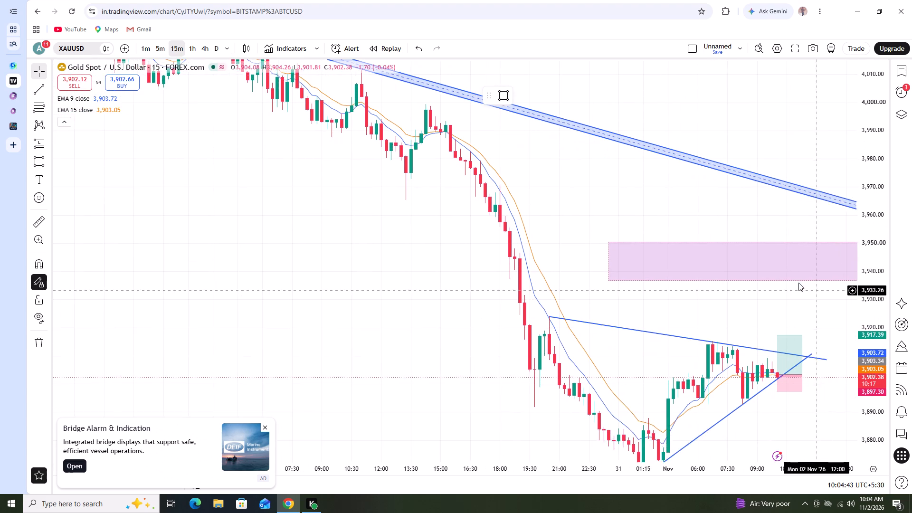
left_click_drag(798, 283, 738, 269)
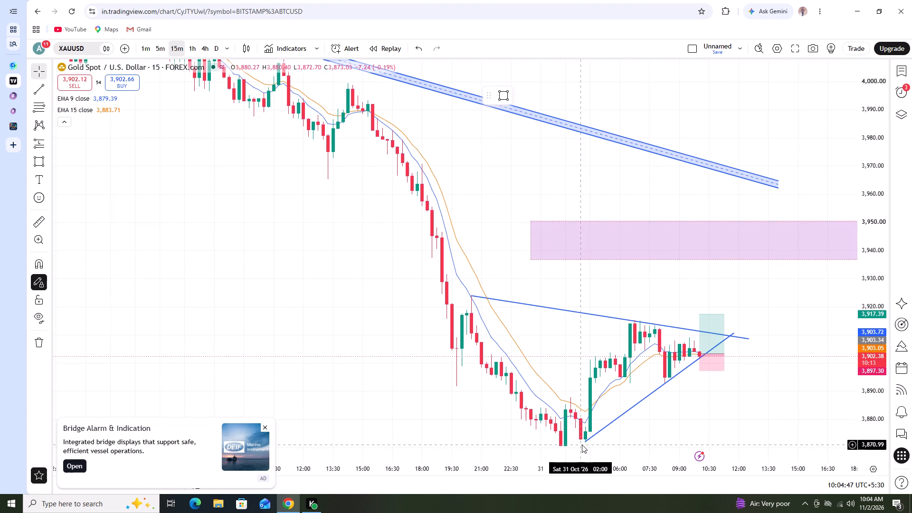
scroll(880, 313, "up", 4)
scroll(880, 313, "down", 1)
scroll(880, 313, "up", 2)
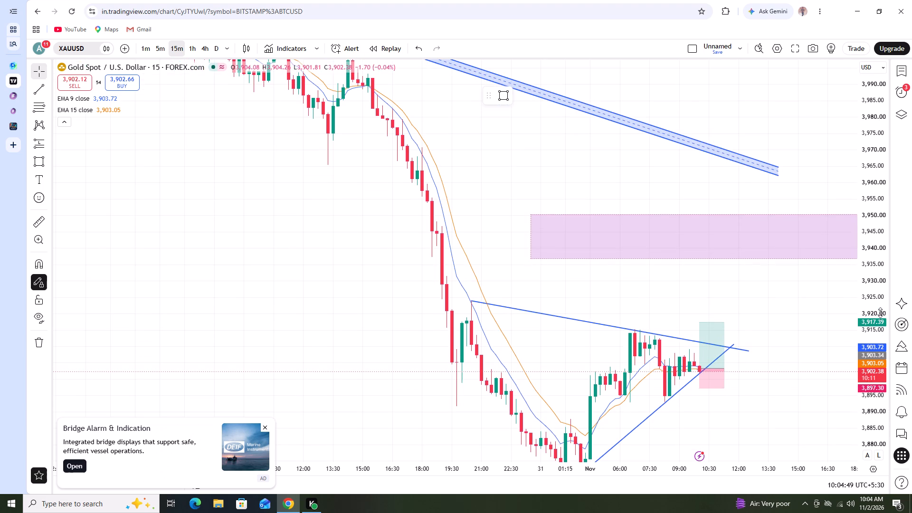
scroll(704, 392, "up", 1)
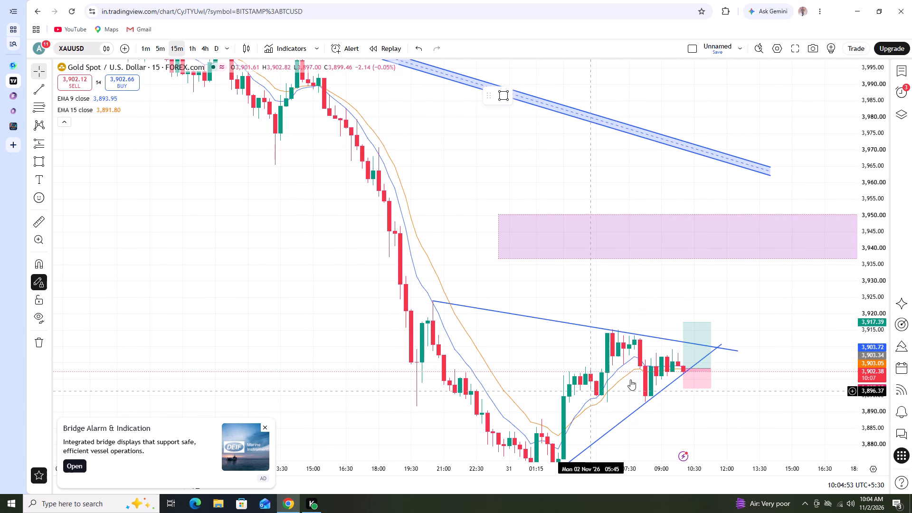
Delete the long position drawn where the two converging trend lines meet on the gold chart.
left_click(697, 370)
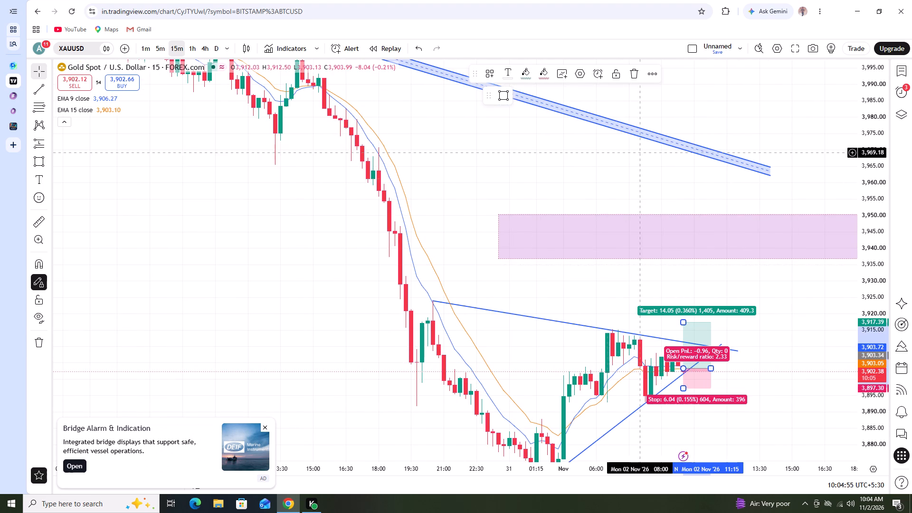
left_click(630, 69)
Change the gold chart to the 5-minute timeframe.
left_click(156, 43)
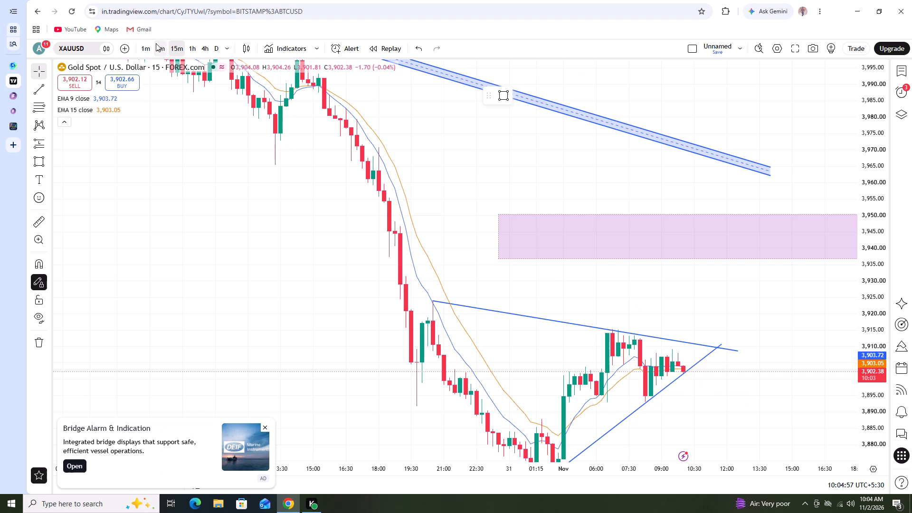
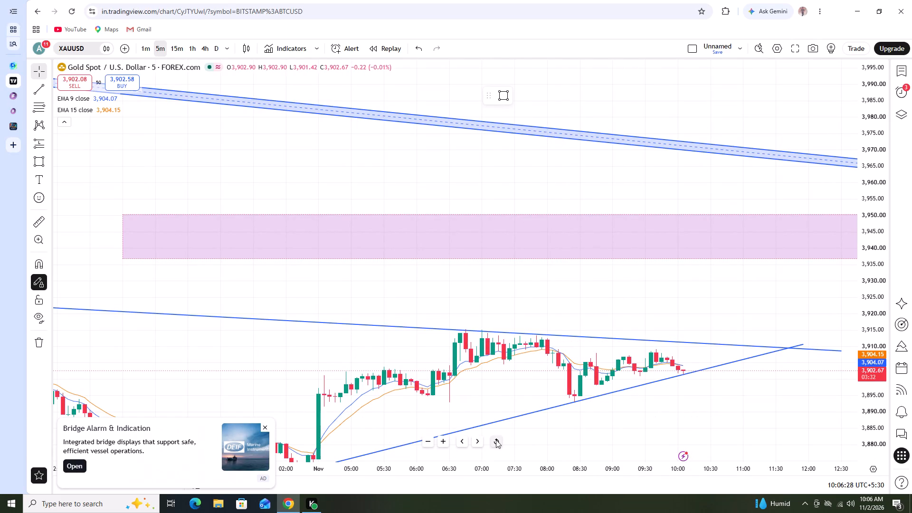
Examine gold's 5-minute price action inside the two converging trend lines and below the purple supply zone.
left_click(496, 440)
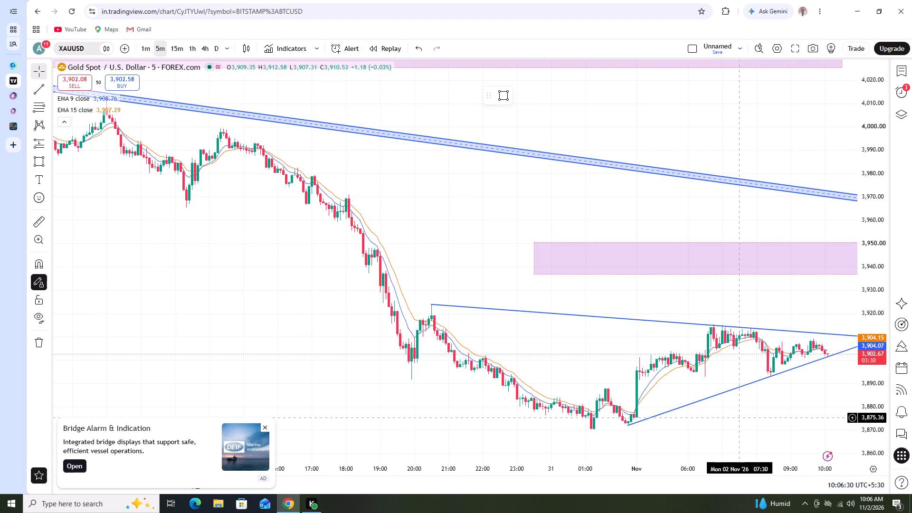
left_click_drag(779, 407, 628, 404)
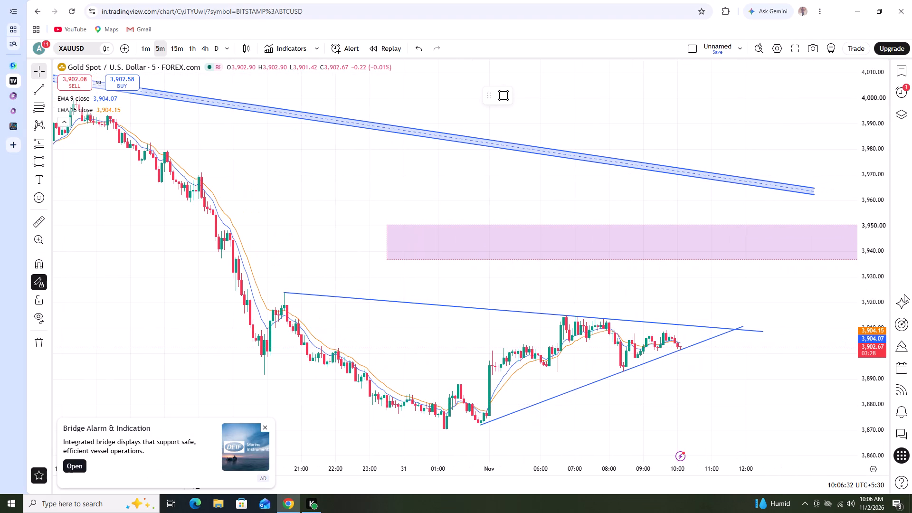
scroll(877, 304, "up", 10)
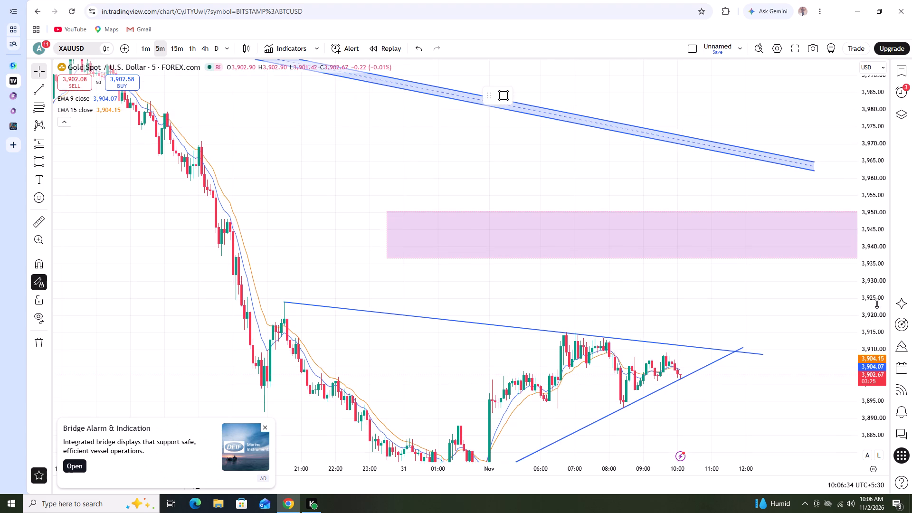
scroll(803, 324, "down", 1)
scroll(858, 307, "up", 4)
left_click_drag(821, 313, 788, 242)
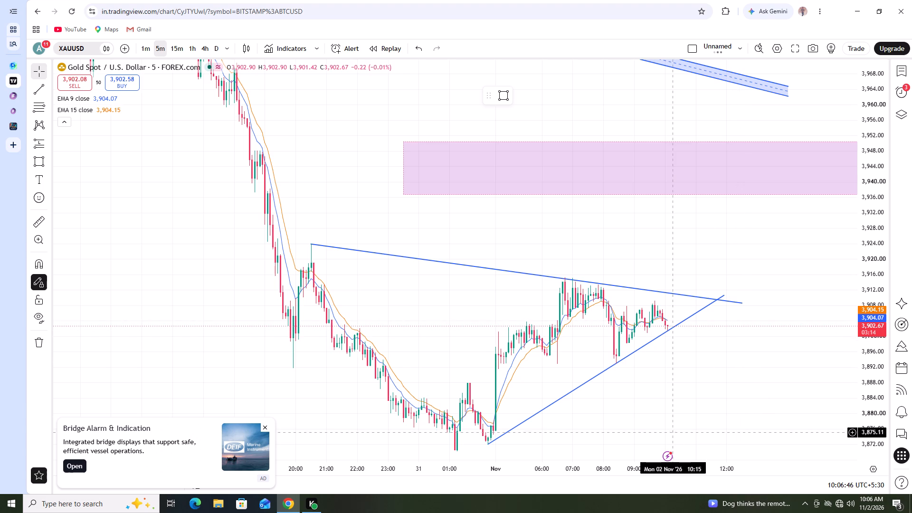
scroll(883, 342, "up", 3)
scroll(834, 350, "up", 2)
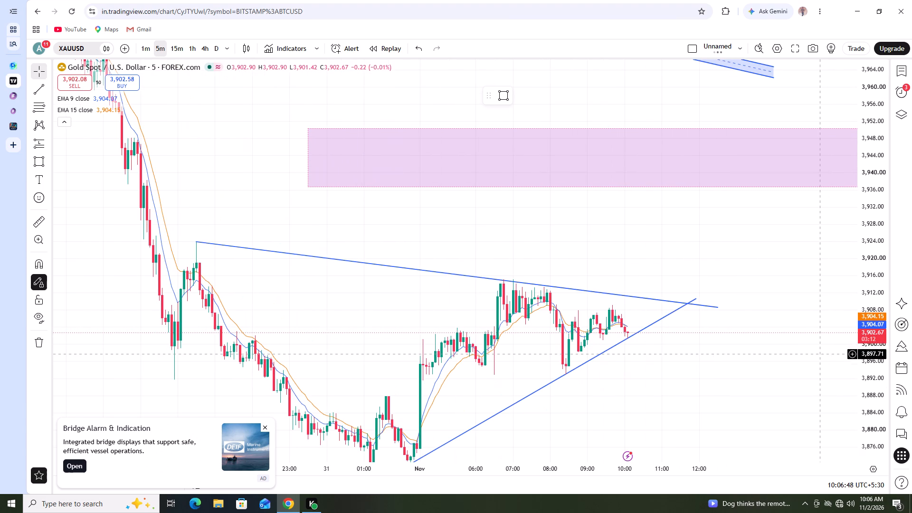
scroll(868, 301, "up", 11)
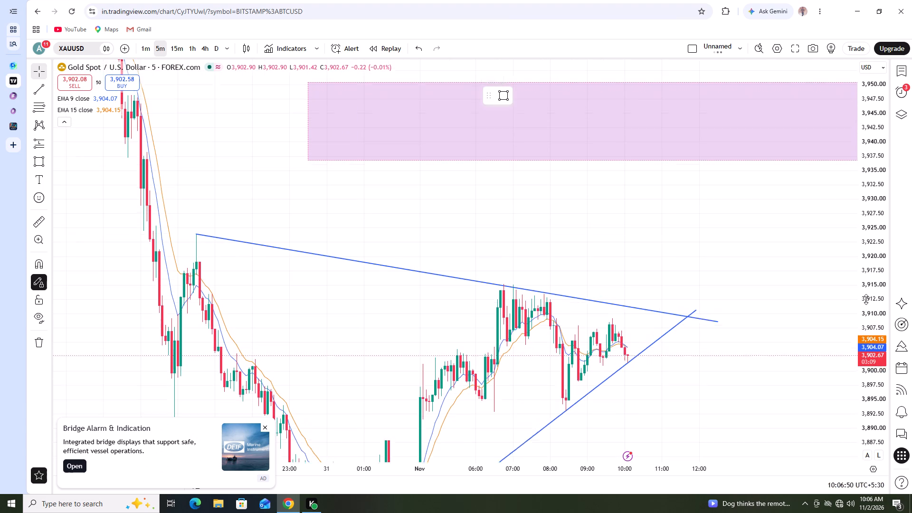
left_click_drag(792, 304, 794, 196)
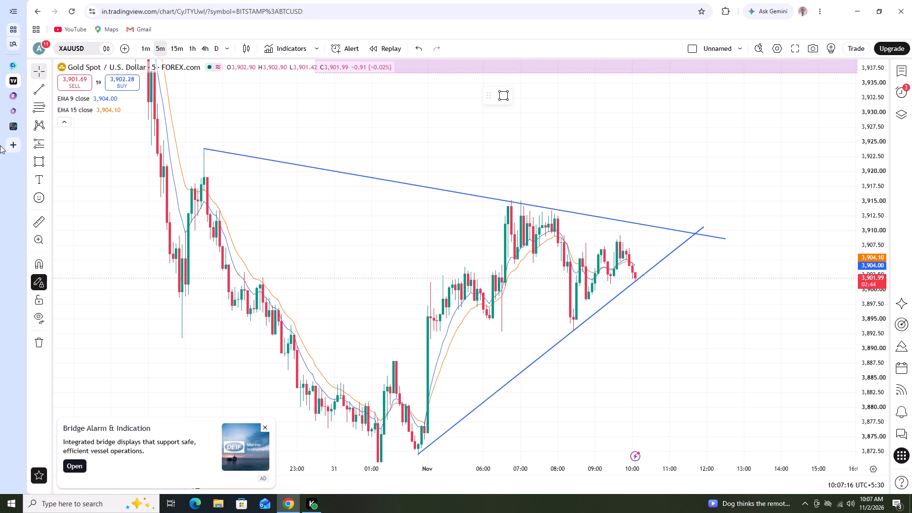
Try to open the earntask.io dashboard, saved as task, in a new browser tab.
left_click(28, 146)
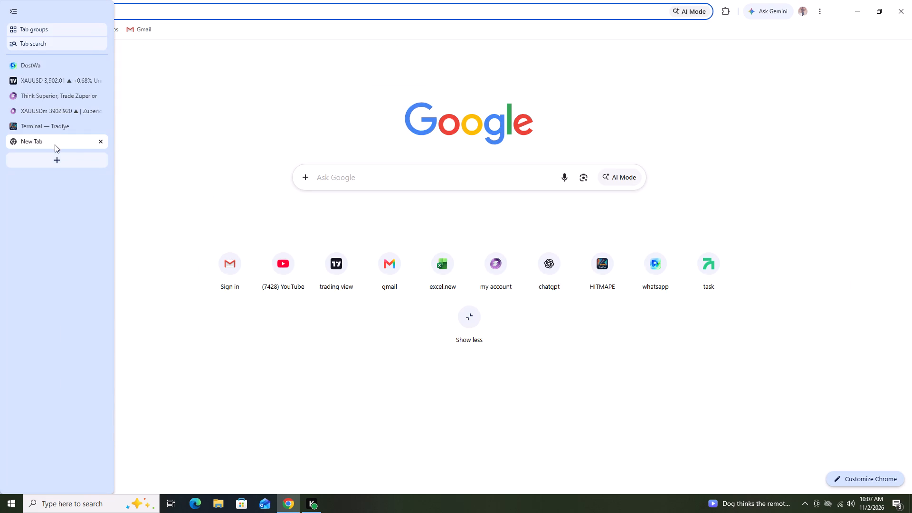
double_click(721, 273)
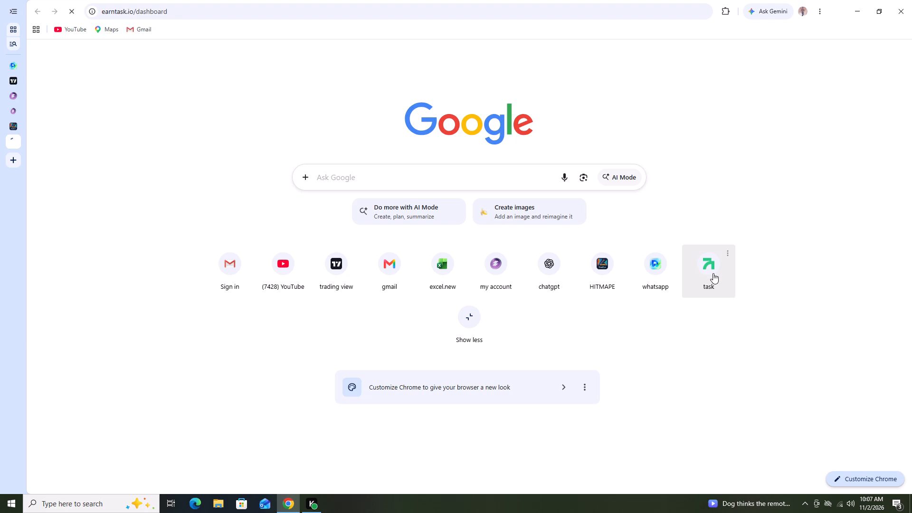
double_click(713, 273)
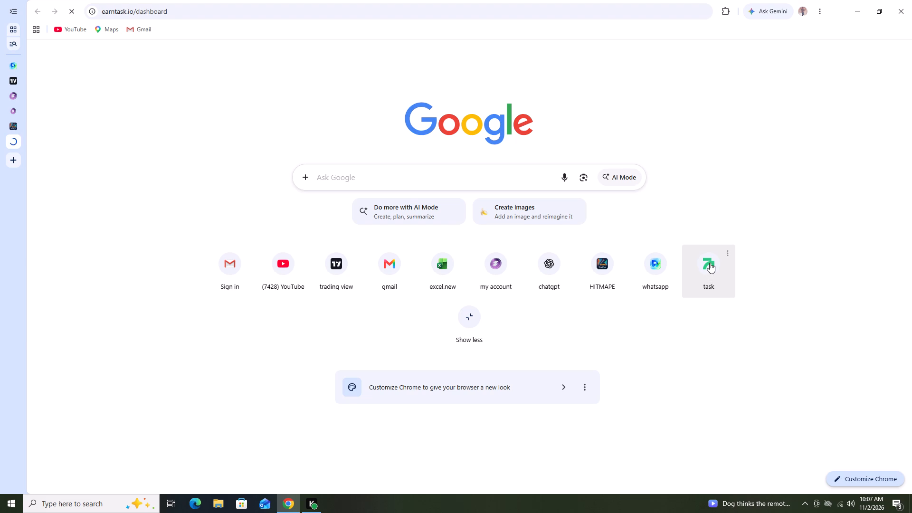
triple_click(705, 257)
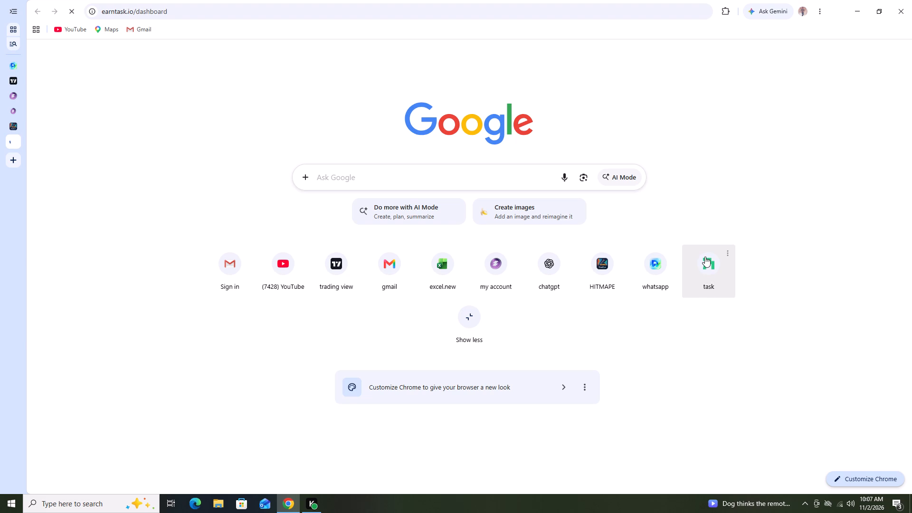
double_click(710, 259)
Try to load the dostwa.com page, saved as whatsapp, in the new tab, reloading it once.
double_click(647, 267)
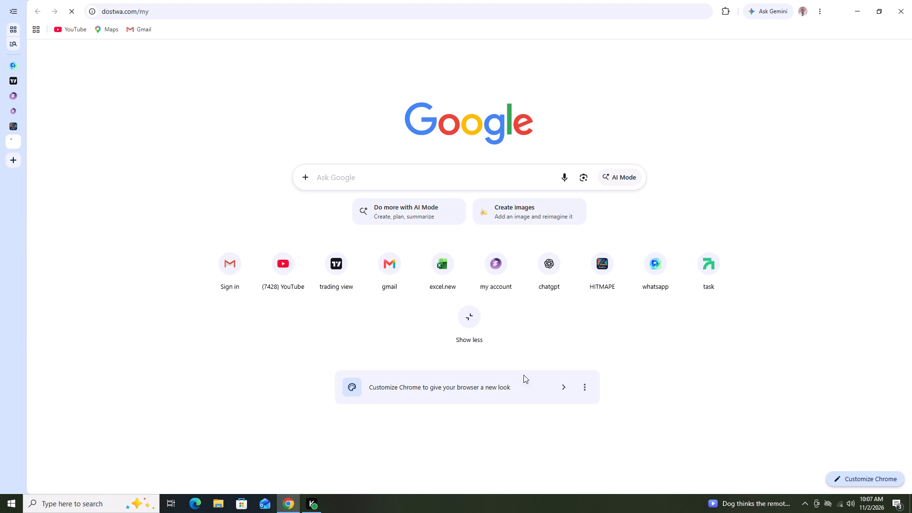
left_click(584, 385)
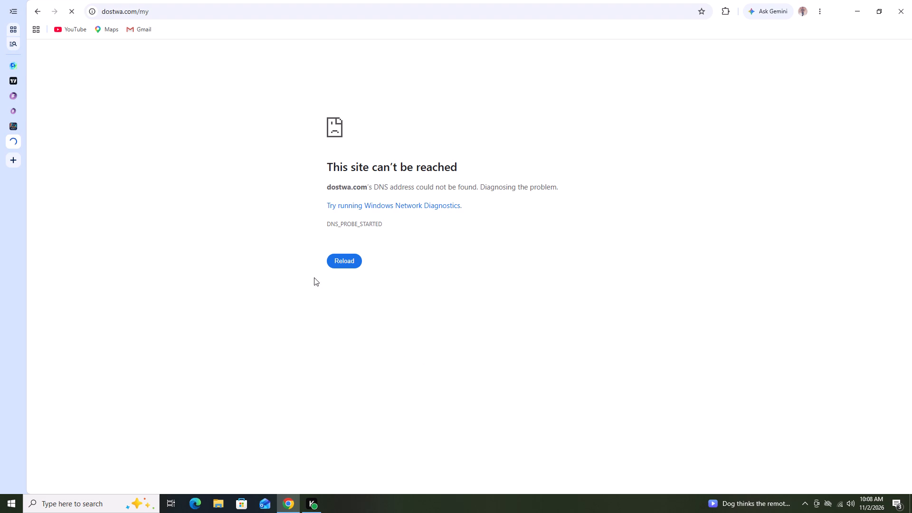
left_click(347, 260)
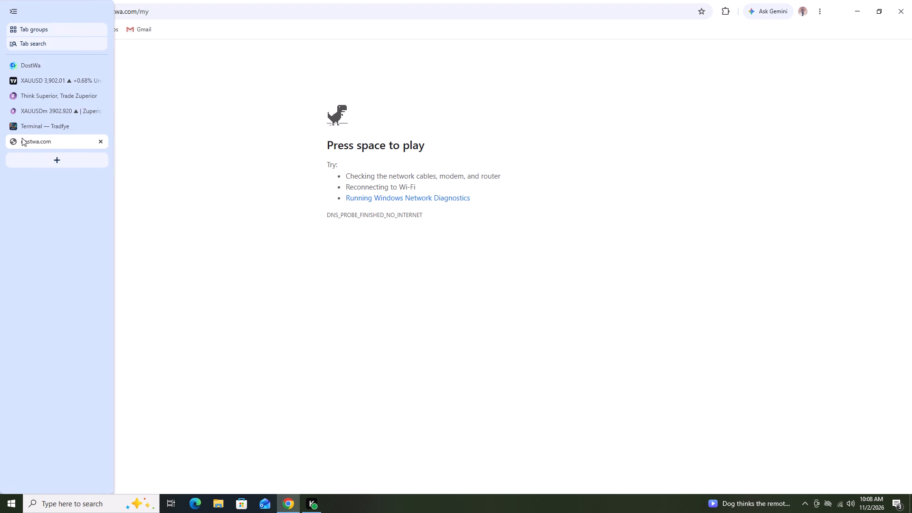
left_click(52, 143)
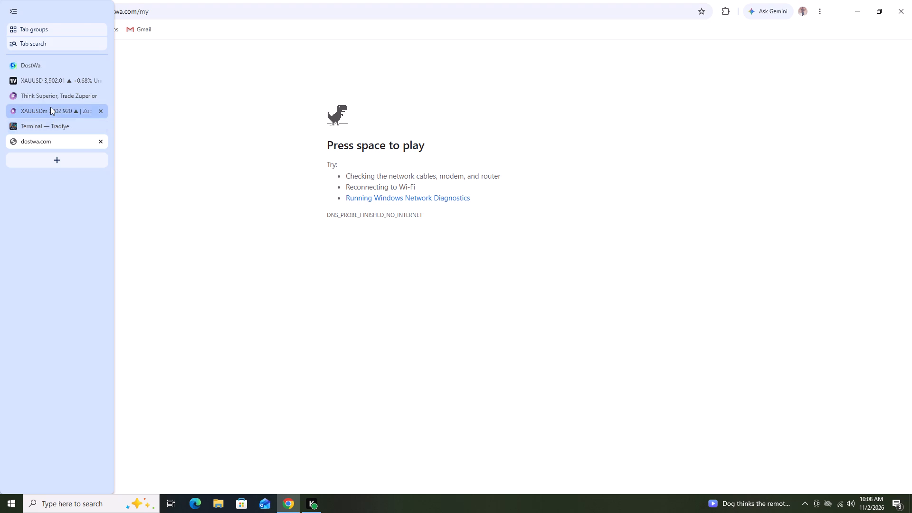
Check the XAUUSDm page in the Zuperior terminal and return to the TradingView gold chart.
left_click(50, 107)
left_click(40, 74)
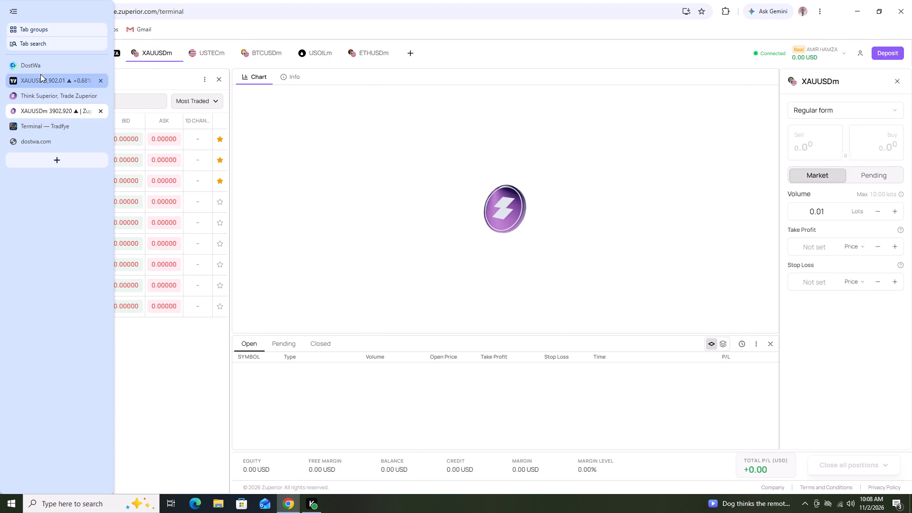
Examine the latest 5-minute gold candles against the rising lower trend line and the point where both lines converge.
scroll(603, 274, "up", 1)
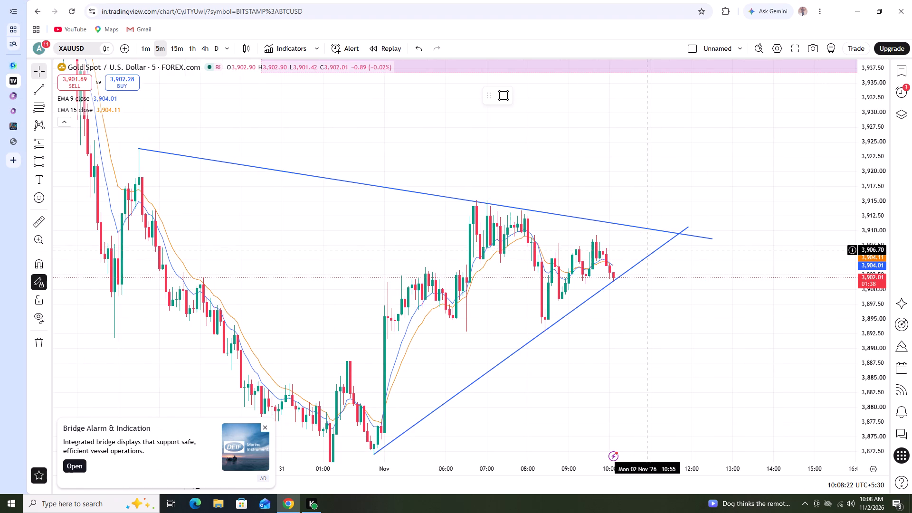
scroll(644, 256, "up", 1)
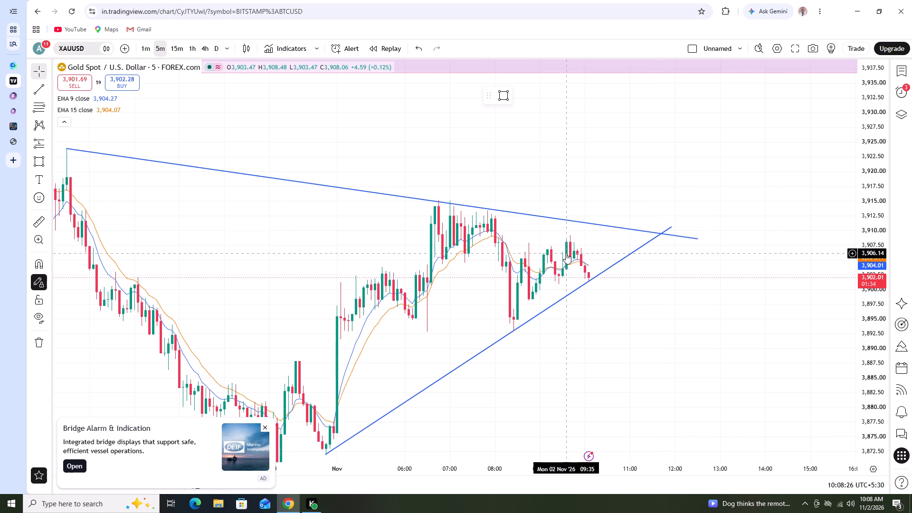
scroll(569, 255, "down", 2)
scroll(573, 256, "up", 1)
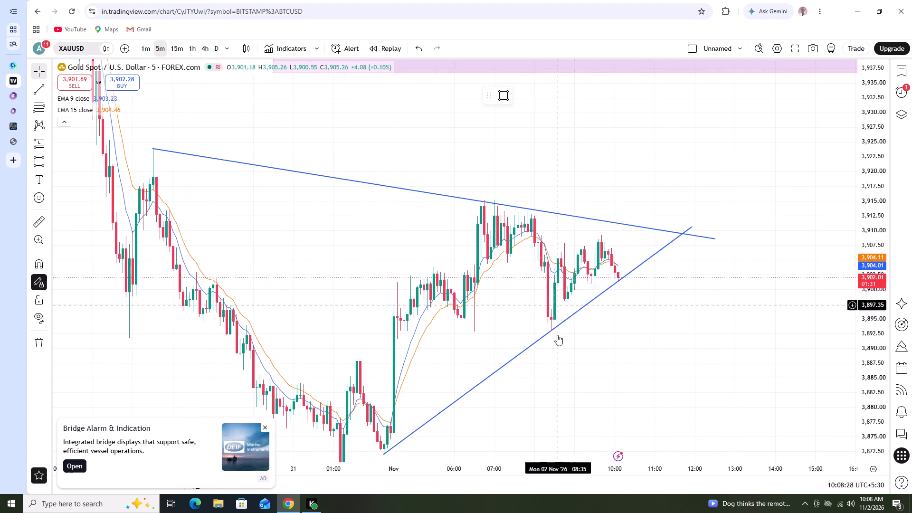
left_click_drag(573, 380, 608, 290)
scroll(608, 290, "up", 1)
left_click_drag(608, 290, 608, 309)
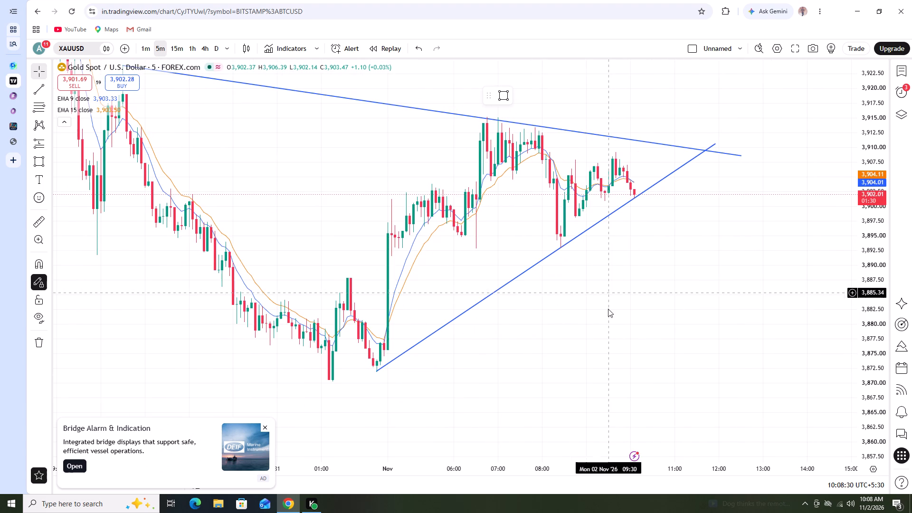
left_click_drag(608, 309, 589, 345)
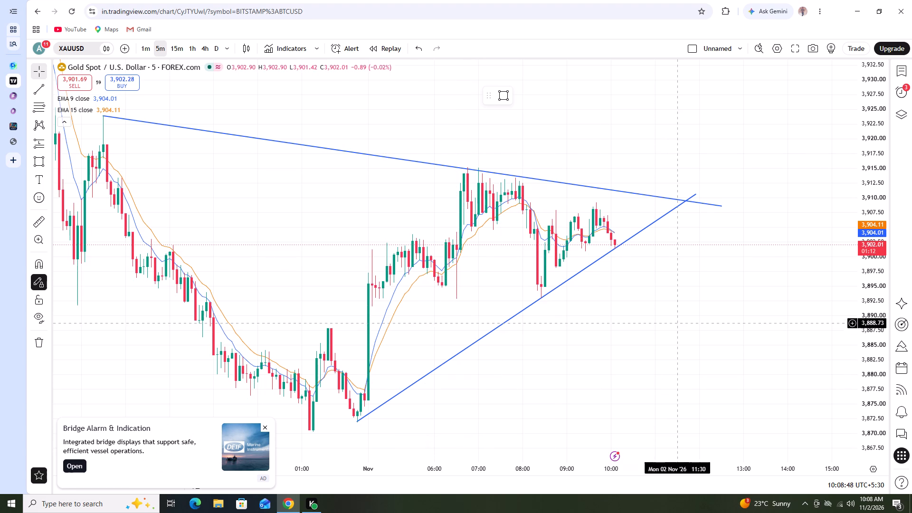
View gold on the 1-hour timeframe and examine price around the converging trend lines beneath the supply zone and falling channel.
left_click(195, 50)
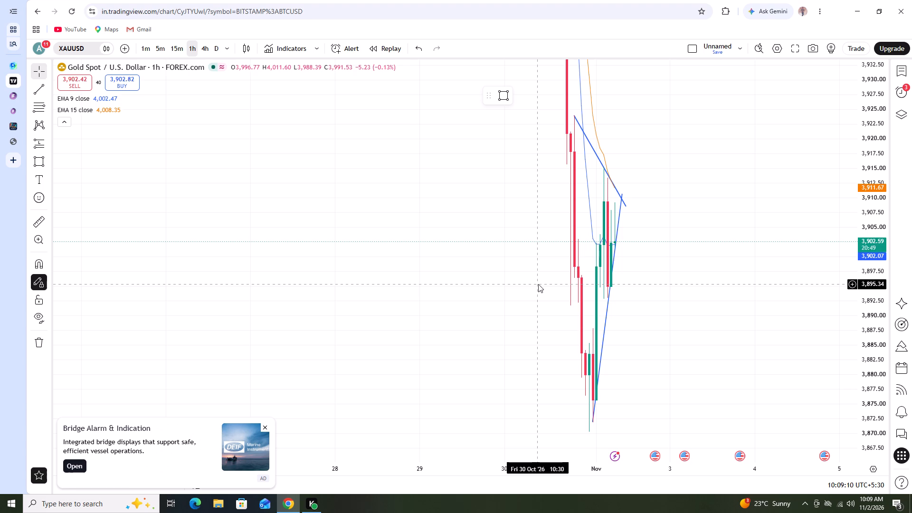
scroll(503, 288, "up", 3)
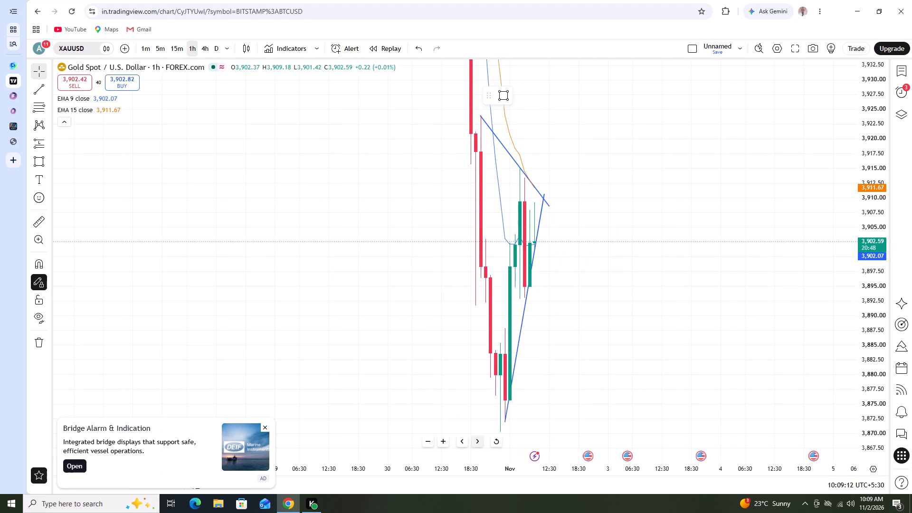
left_click(497, 440)
scroll(661, 403, "up", 5)
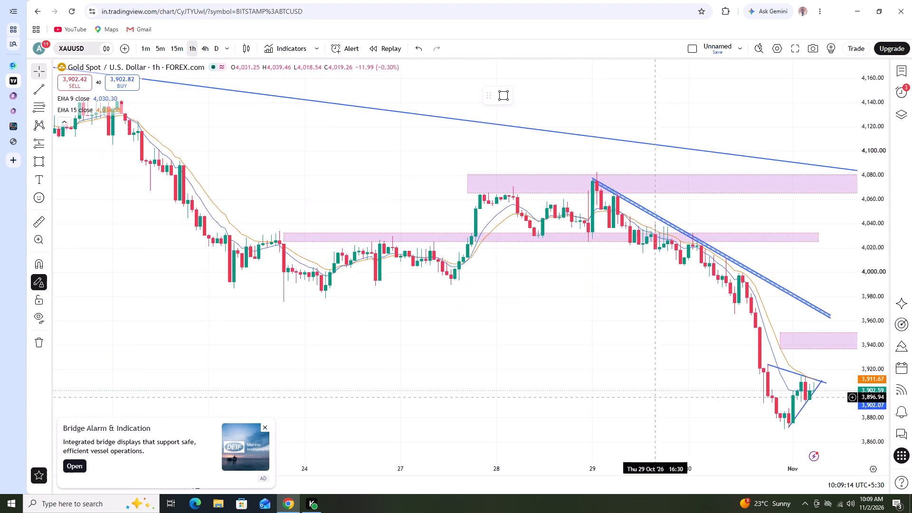
scroll(653, 397, "up", 6)
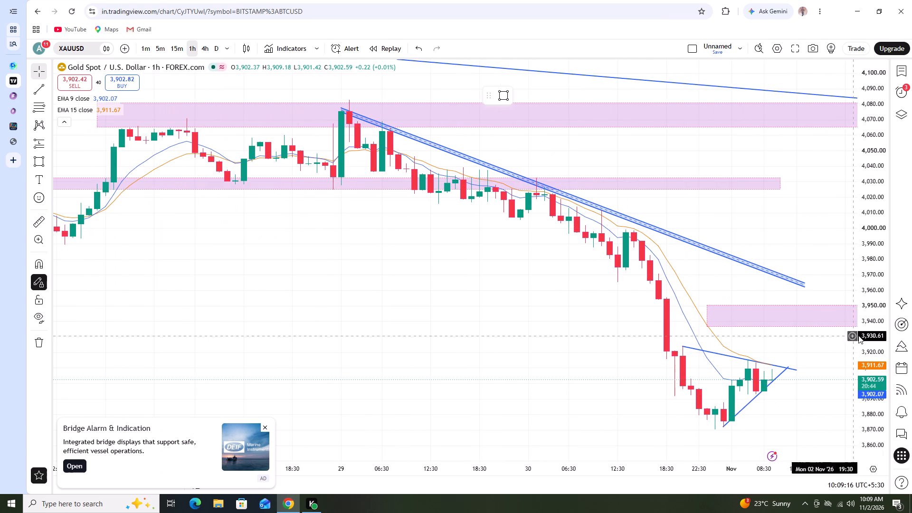
scroll(859, 334, "up", 8)
left_click_drag(826, 254, 706, 115)
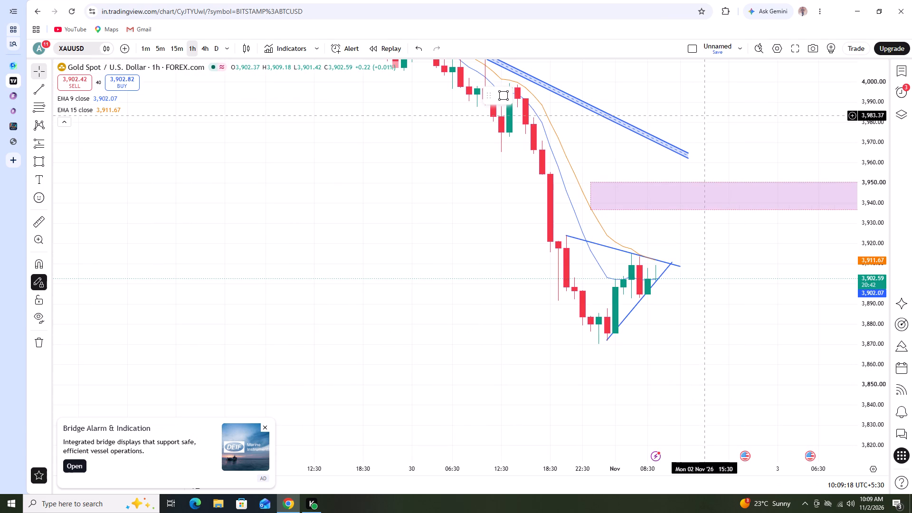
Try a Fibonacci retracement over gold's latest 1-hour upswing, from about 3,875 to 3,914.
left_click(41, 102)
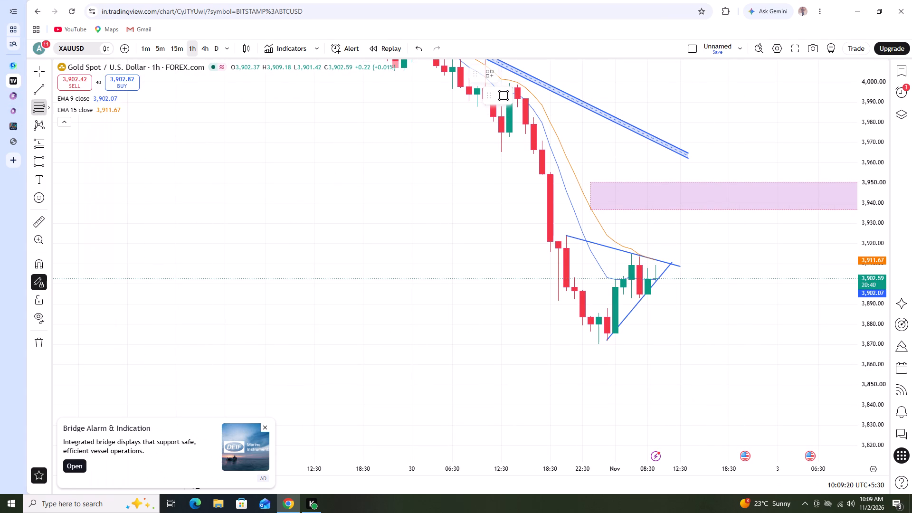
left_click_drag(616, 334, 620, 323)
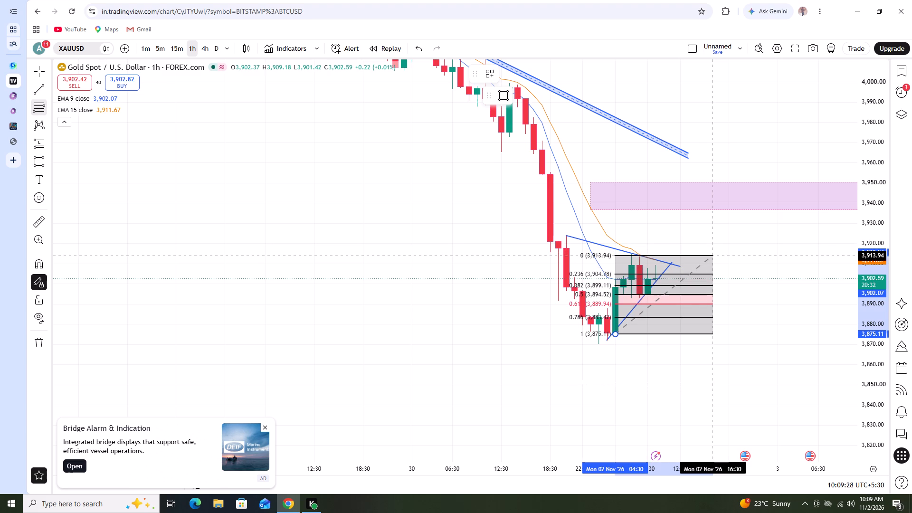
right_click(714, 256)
Change the gold chart back to the 5-minute timeframe.
left_click_drag(358, 294, 395, 354)
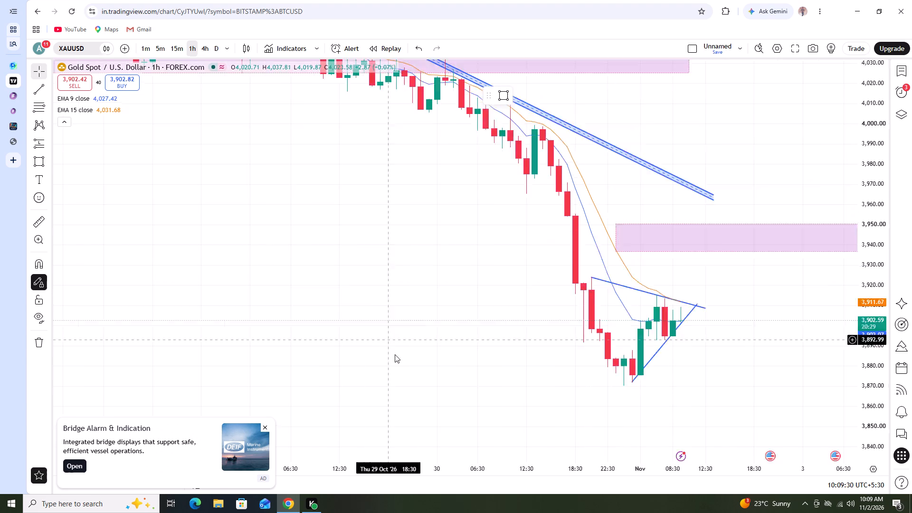
left_click_drag(395, 354, 403, 372)
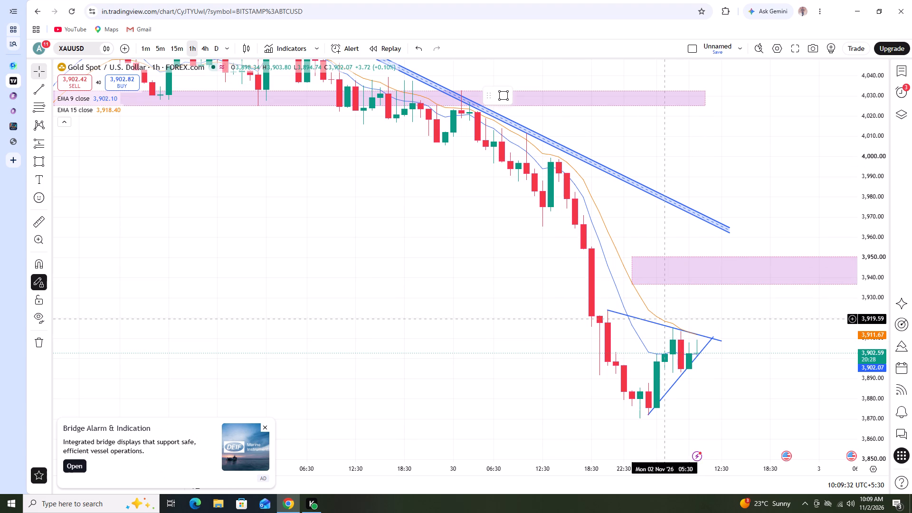
left_click(160, 48)
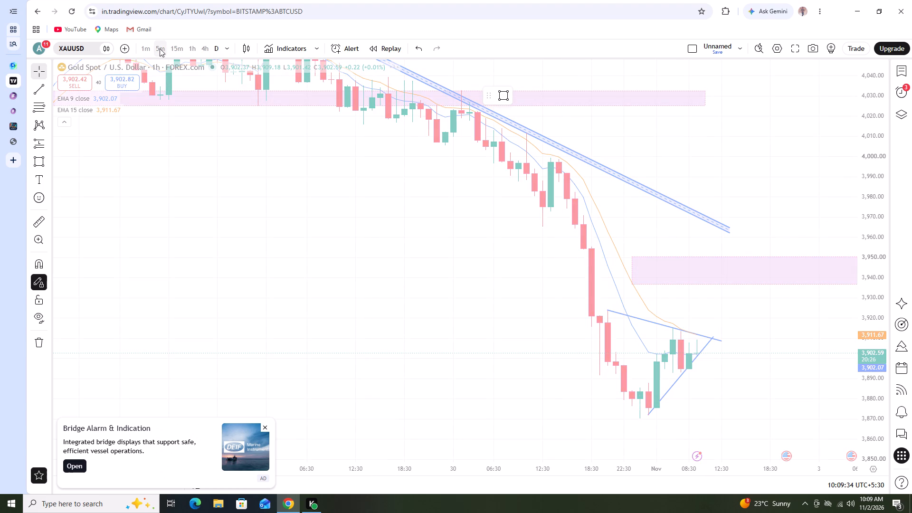
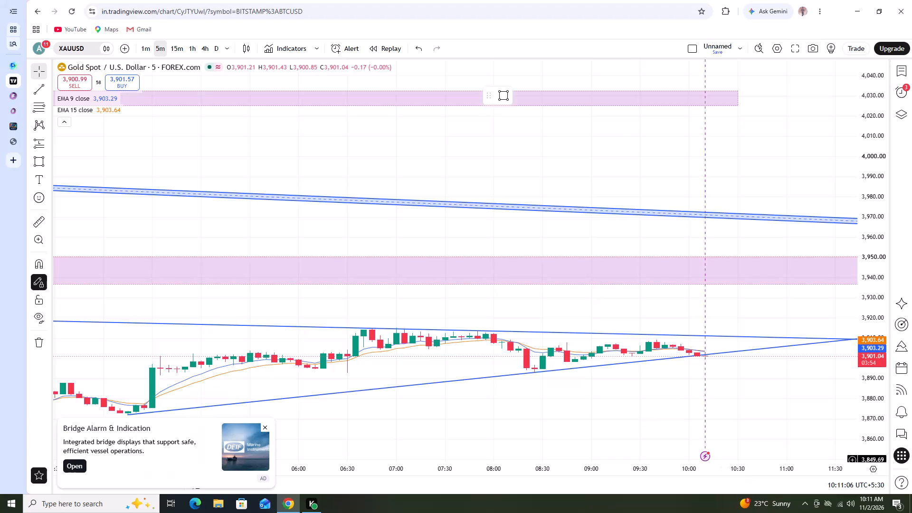
Examine the 5-minute gold candles against the rising lower trend line, the falling upper line and the supply zone above.
left_click(497, 441)
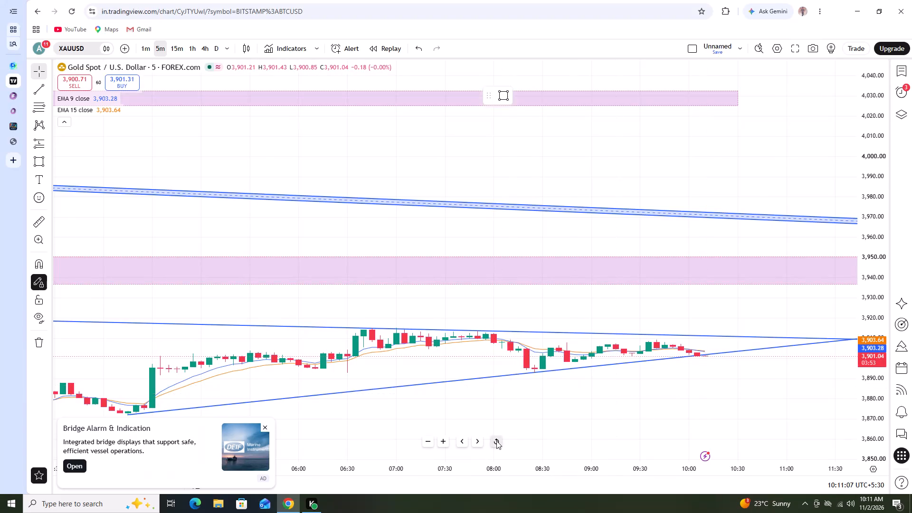
scroll(877, 313, "up", 2)
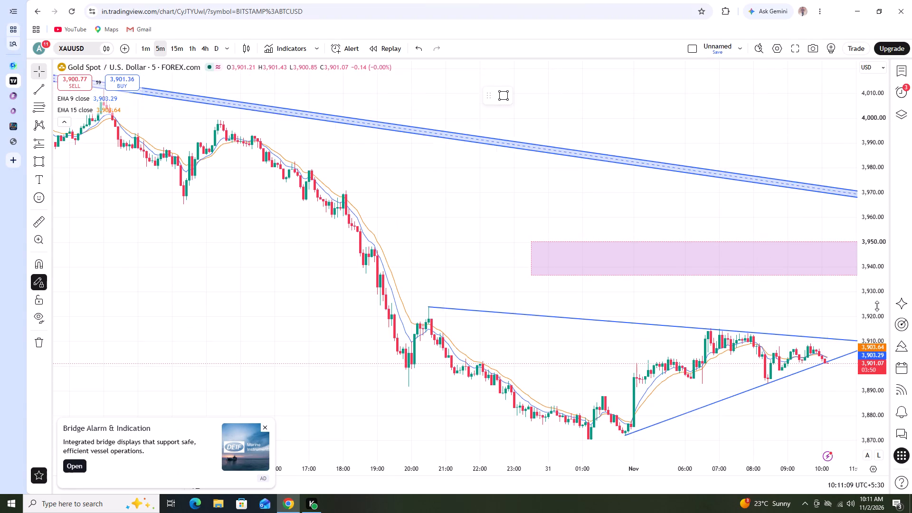
scroll(877, 306, "up", 12)
left_click_drag(825, 316, 798, 264)
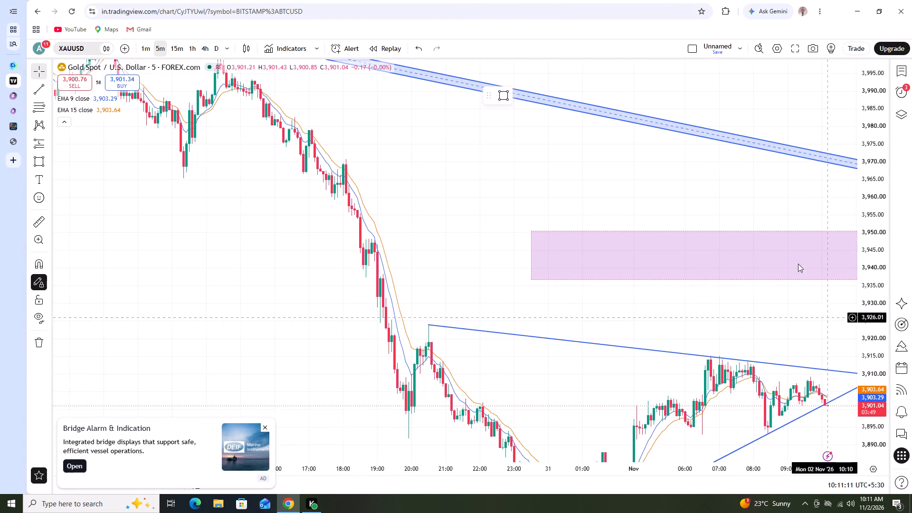
left_click_drag(798, 264, 793, 244)
scroll(873, 310, "up", 6)
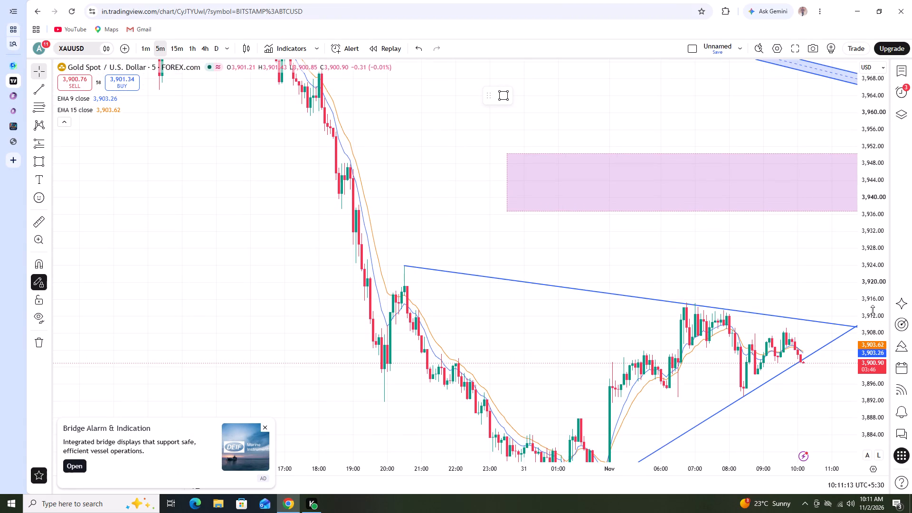
scroll(872, 310, "up", 1)
scroll(821, 368, "down", 1)
left_click_drag(819, 393, 780, 292)
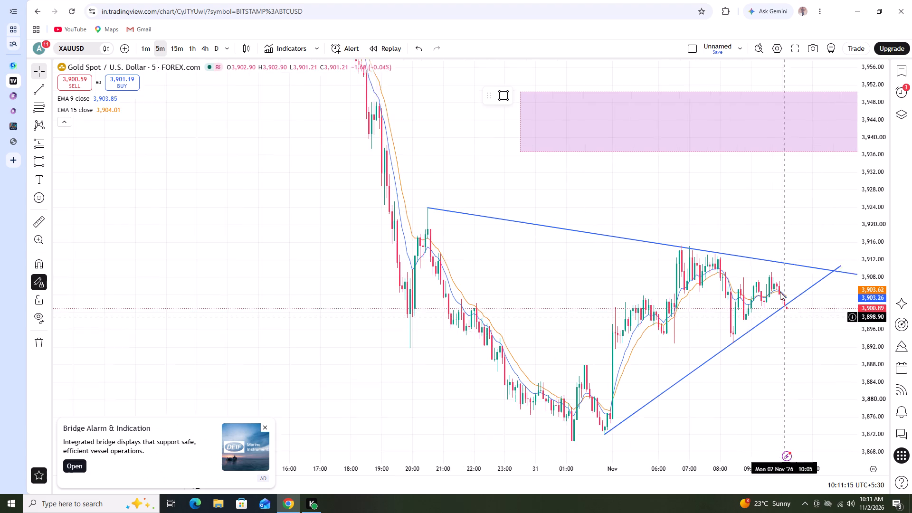
left_click_drag(780, 292, 778, 281)
scroll(778, 290, "up", 1)
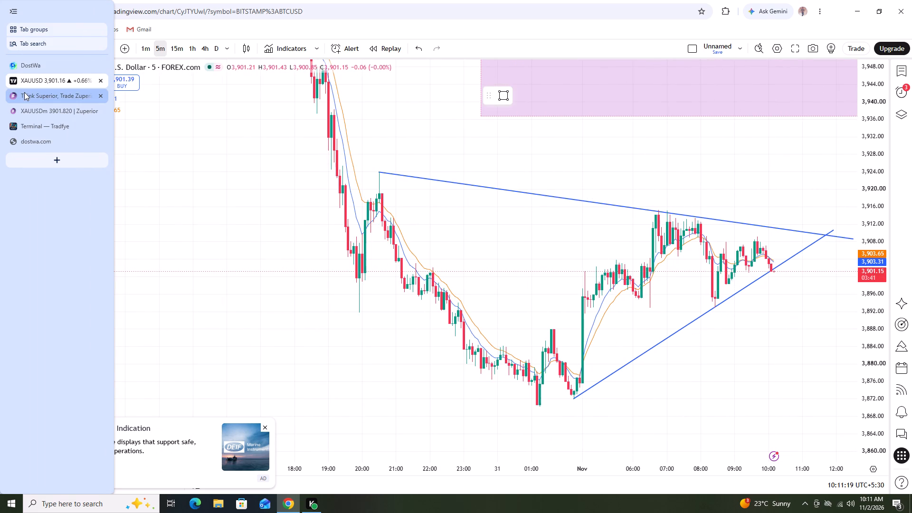
Switch to the Tradfye terminal and change from its Whales view to the price chart.
left_click(31, 124)
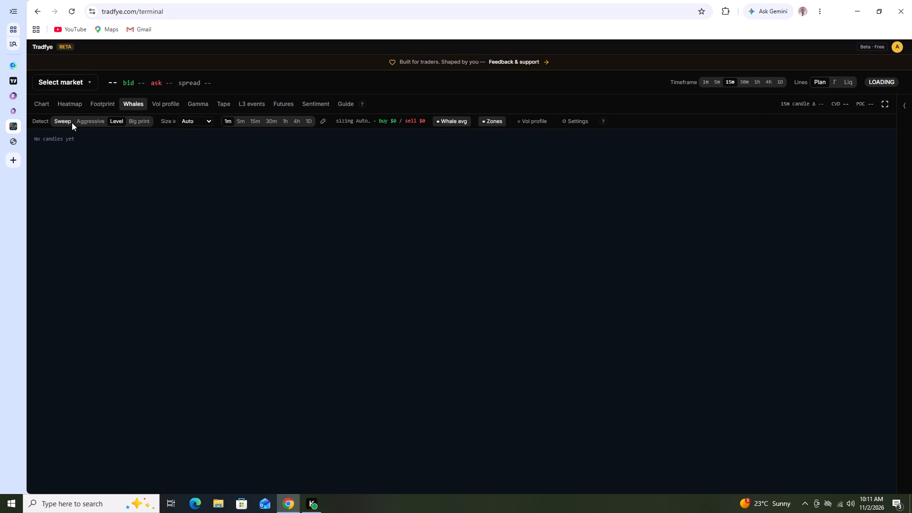
left_click(38, 109)
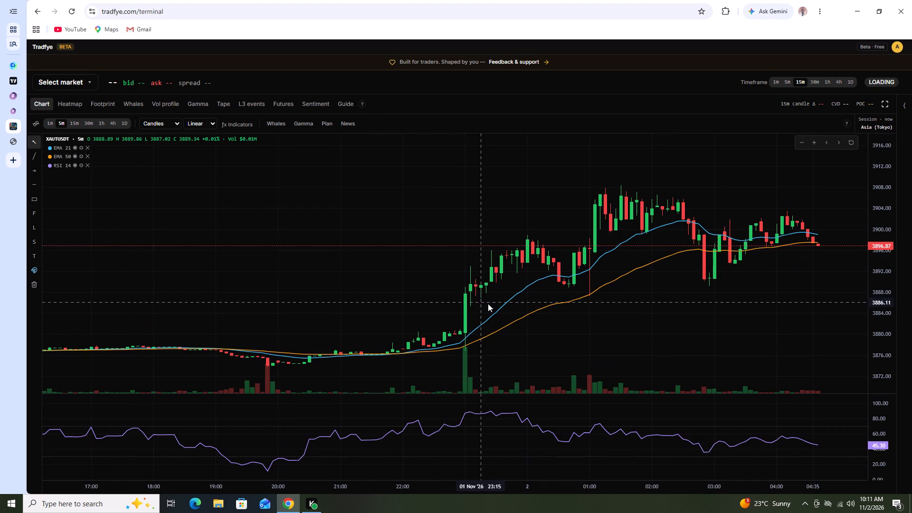
Examine the 5-minute XAUT/USDT candles against the EMA 21, EMA 50, volume and RSI 14, focusing on the latest swing.
scroll(527, 332, "down", 1)
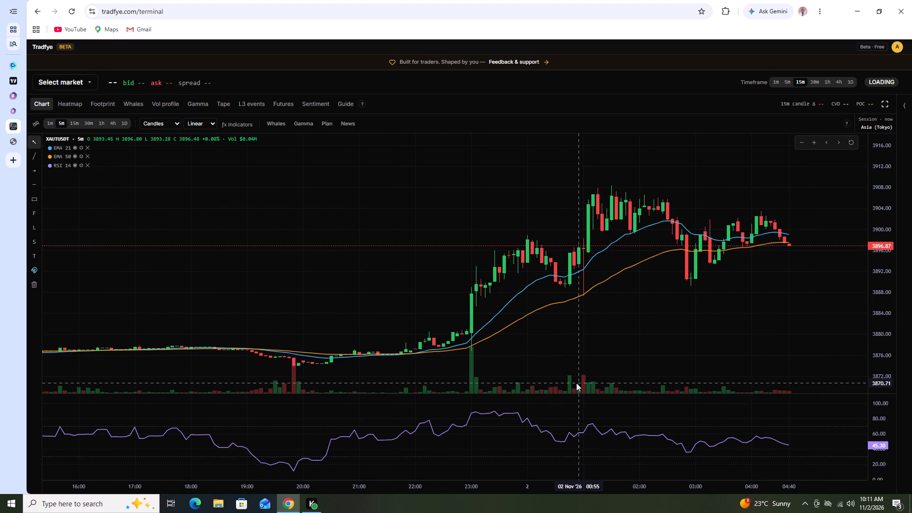
scroll(597, 363, "down", 1)
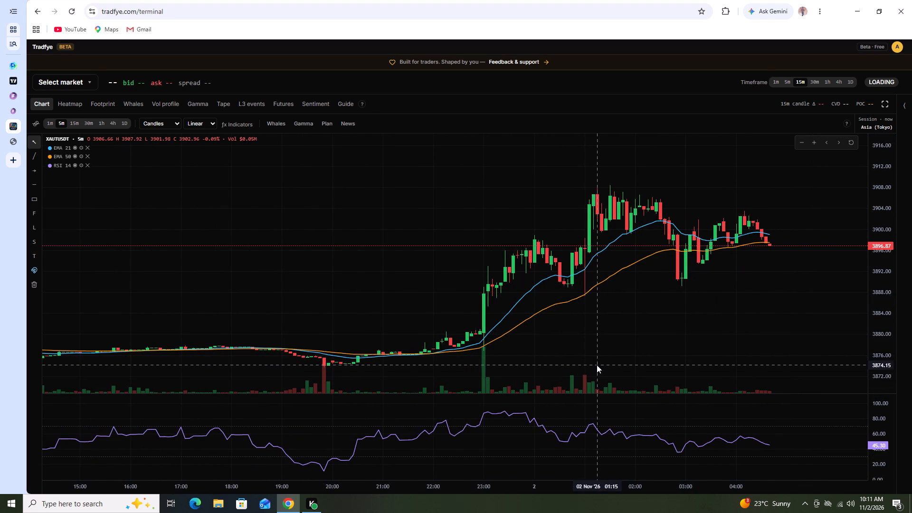
scroll(597, 365, "up", 2)
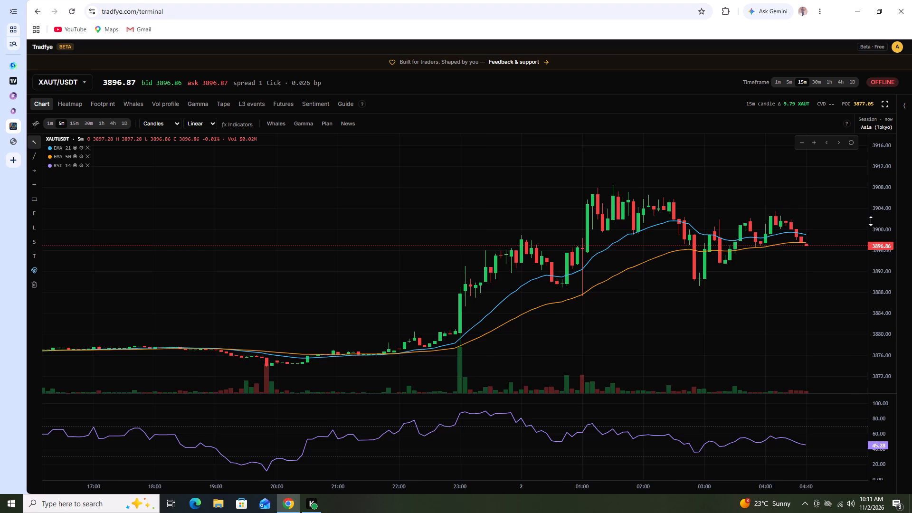
scroll(871, 221, "up", 2)
scroll(858, 227, "down", 1)
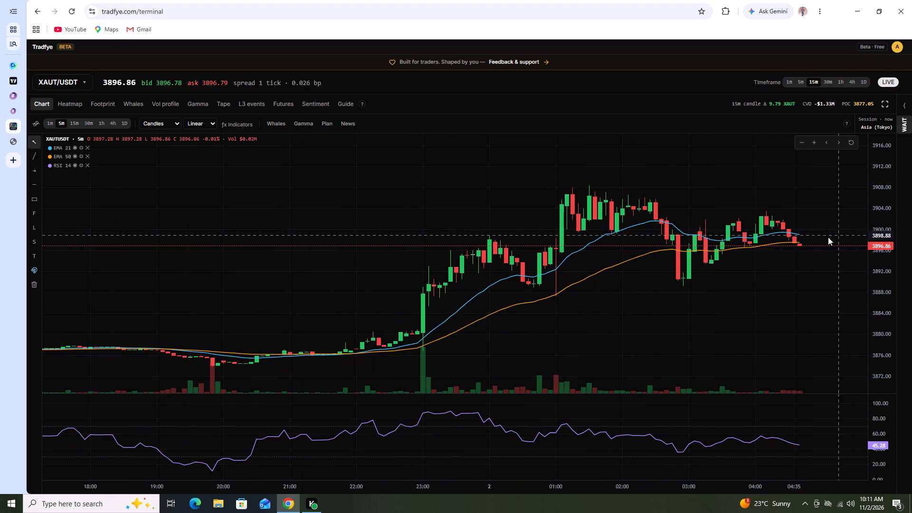
scroll(875, 212, "up", 4)
scroll(874, 204, "down", 4)
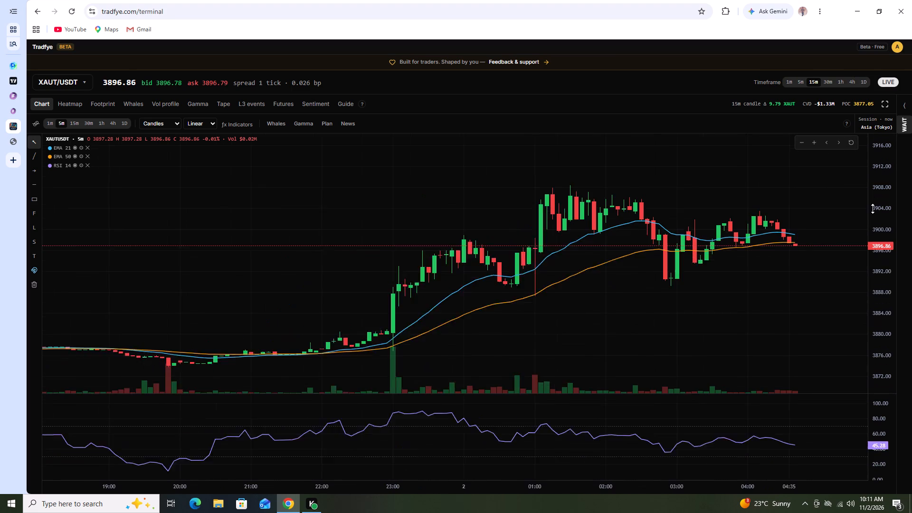
scroll(882, 179, "up", 3)
scroll(882, 180, "down", 1)
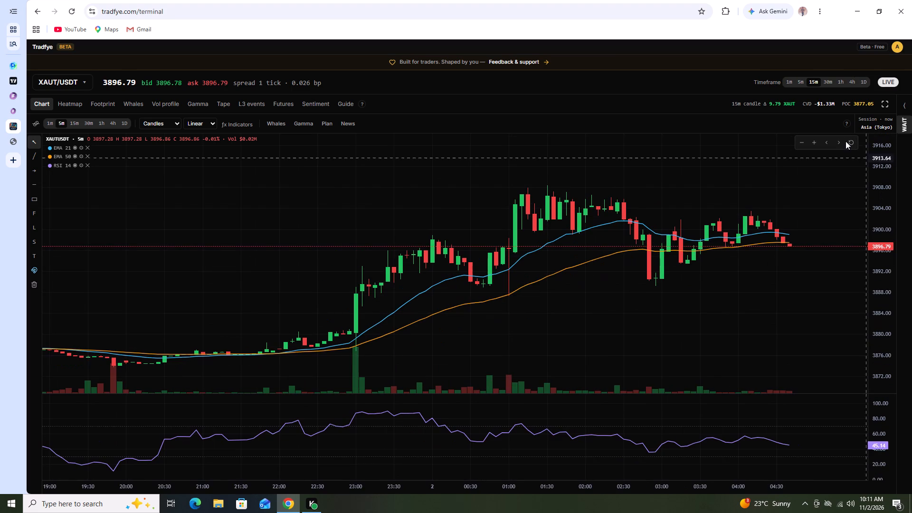
left_click(846, 142)
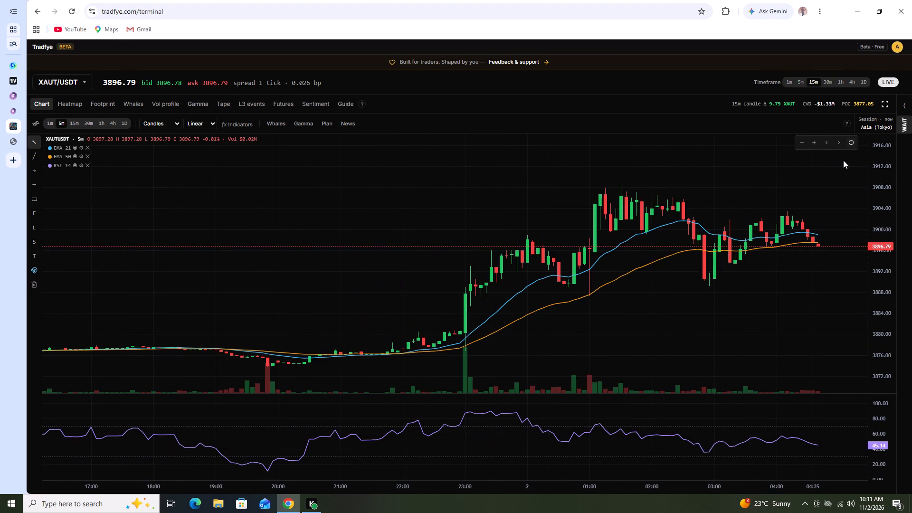
scroll(820, 265, "down", 3)
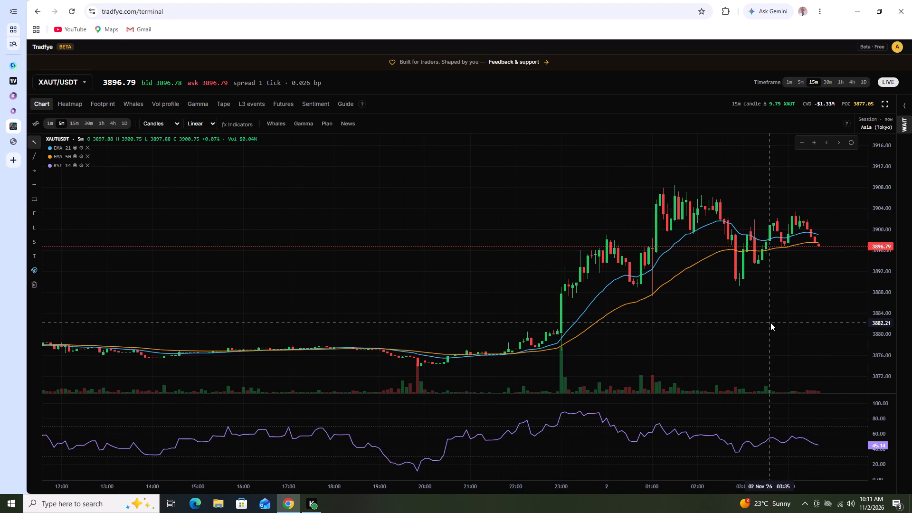
scroll(770, 323, "down", 2)
scroll(770, 323, "up", 3)
left_click_drag(770, 323, 587, 312)
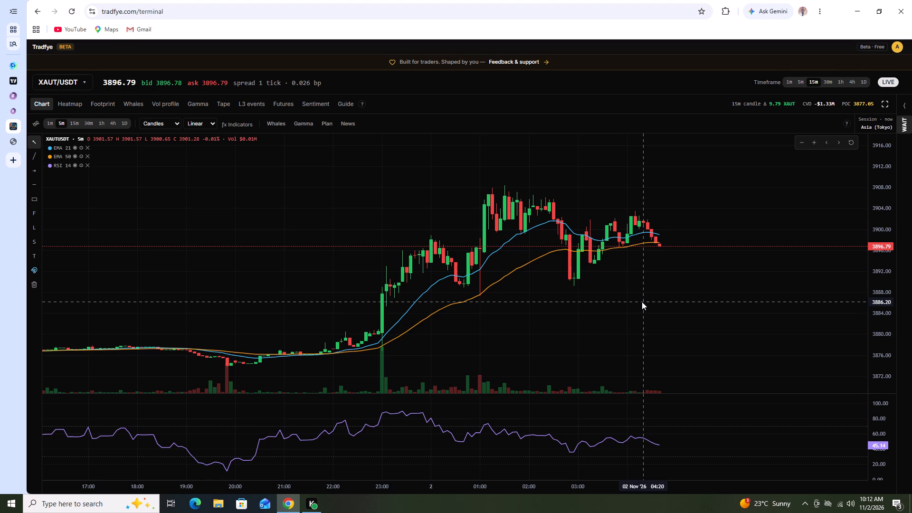
Compare XAUT/USDT on the 1-hour and 15-minute timeframes, examining the 1-hour decline and latest rebound around the EMAs.
left_click(98, 118)
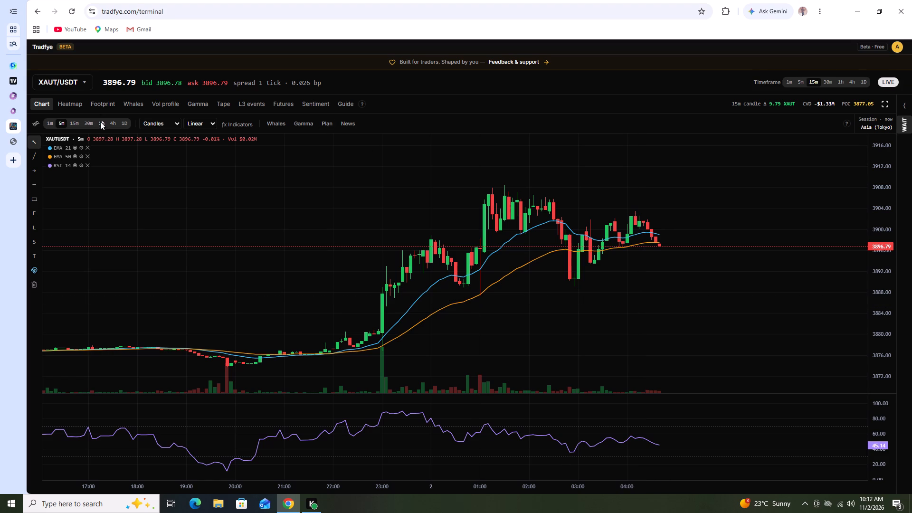
left_click(100, 122)
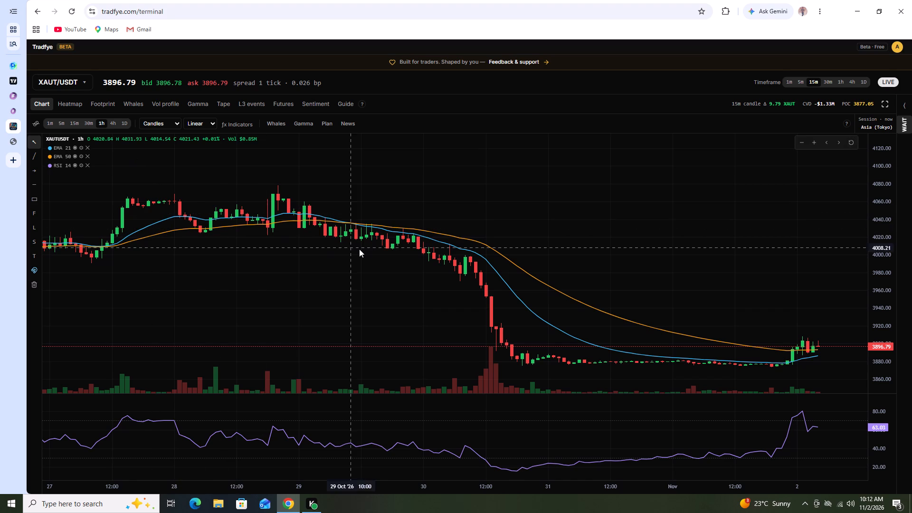
left_click(76, 123)
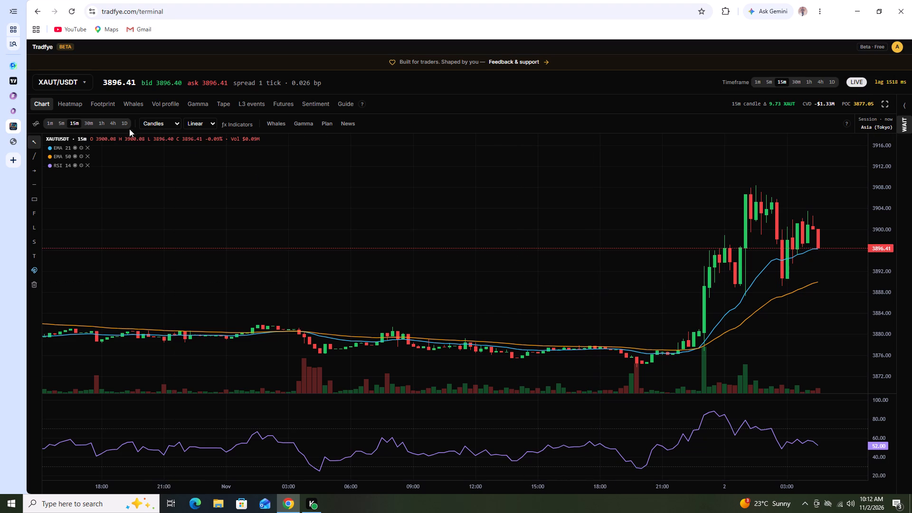
left_click(100, 124)
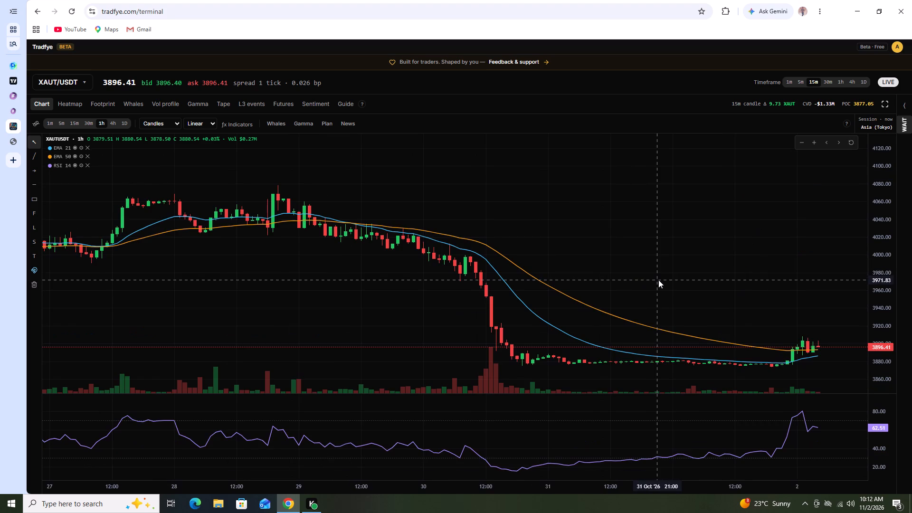
scroll(873, 311, "up", 3)
scroll(873, 312, "down", 2)
scroll(883, 308, "up", 3)
scroll(883, 308, "down", 3)
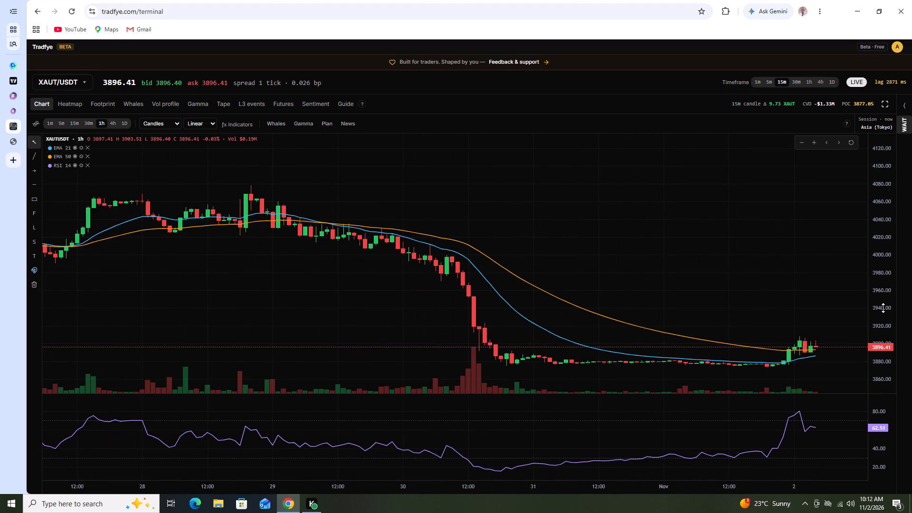
scroll(880, 315, "up", 2)
scroll(880, 315, "down", 3)
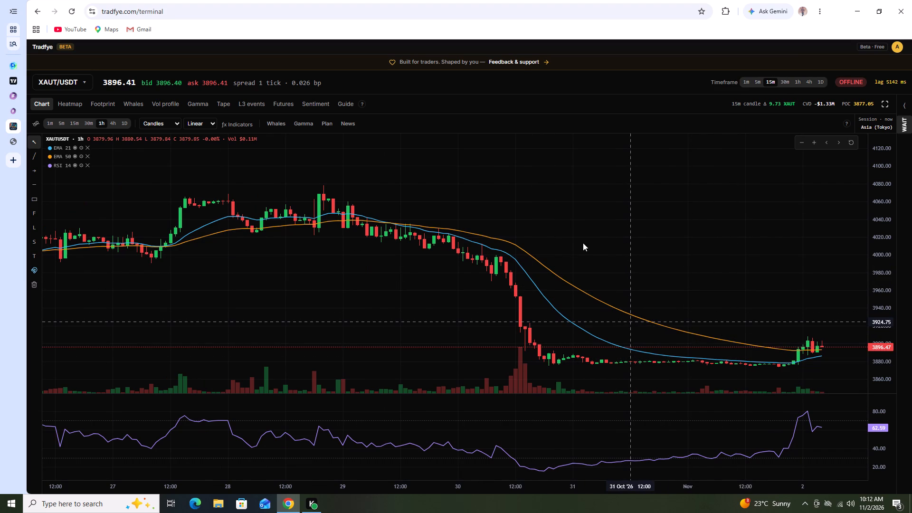
Try viewing XAUT/USDT on the 30-minute timeframe, then view the chart on 15 minutes.
left_click(95, 121)
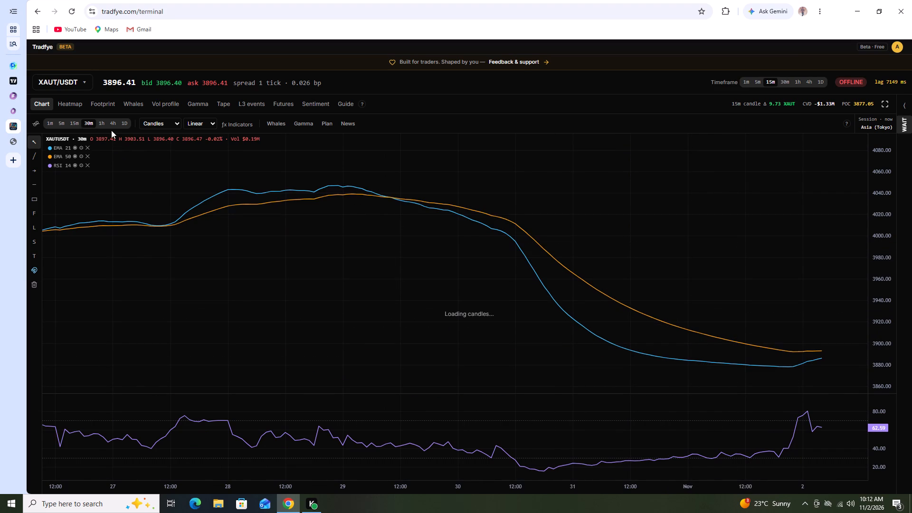
scroll(325, 245, "down", 2)
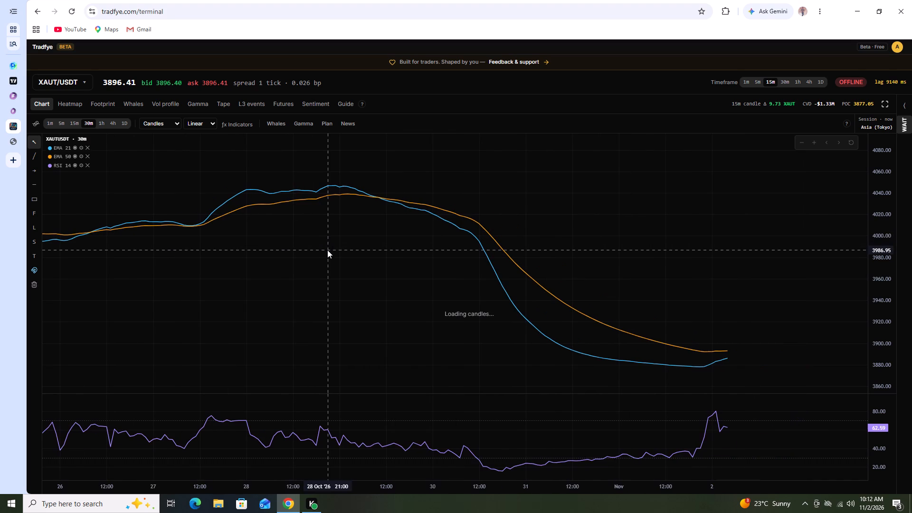
scroll(379, 273, "up", 1)
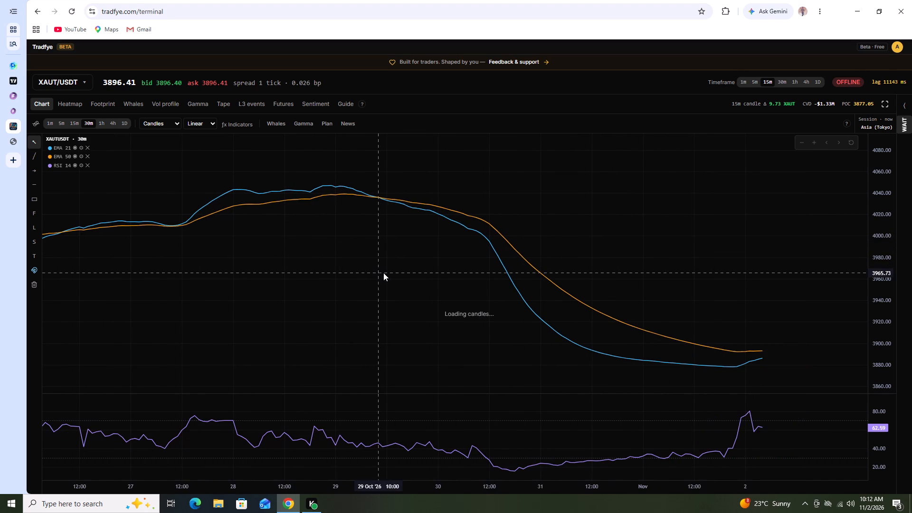
scroll(423, 301, "up", 1)
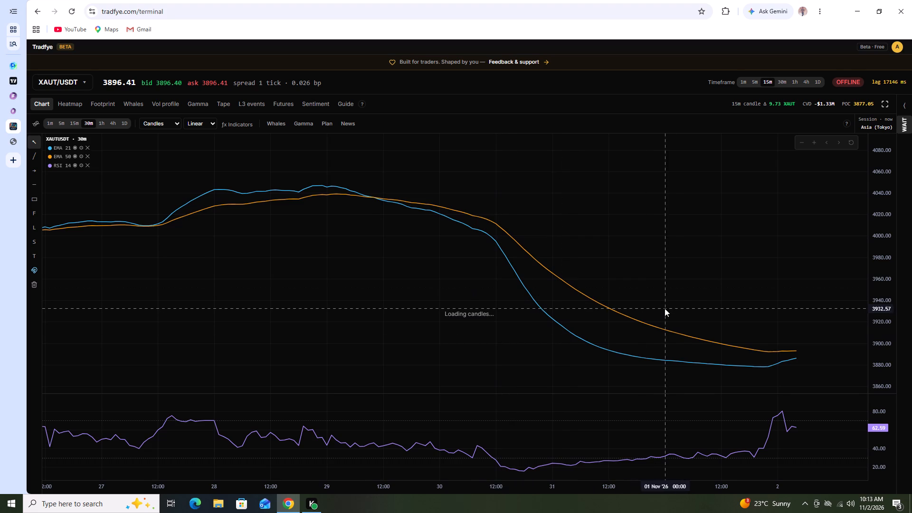
scroll(673, 310, "down", 1)
scroll(673, 313, "up", 1)
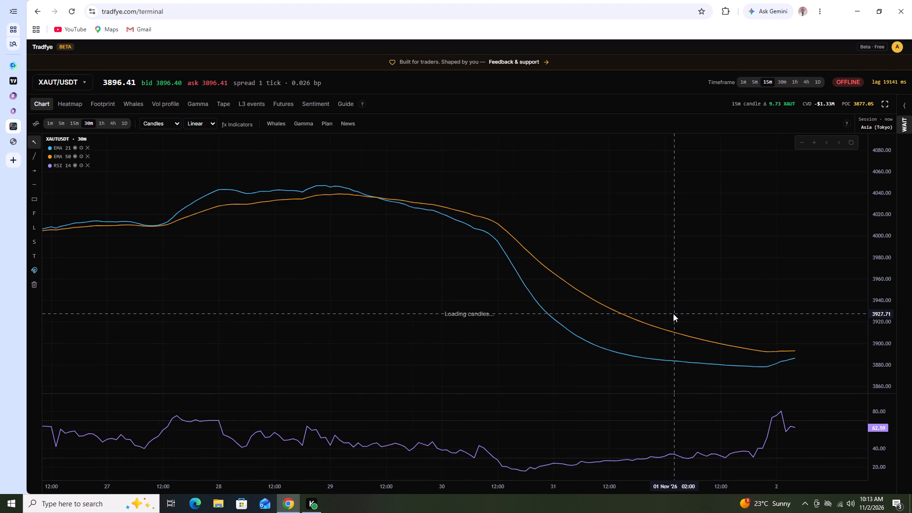
scroll(673, 313, "up", 1)
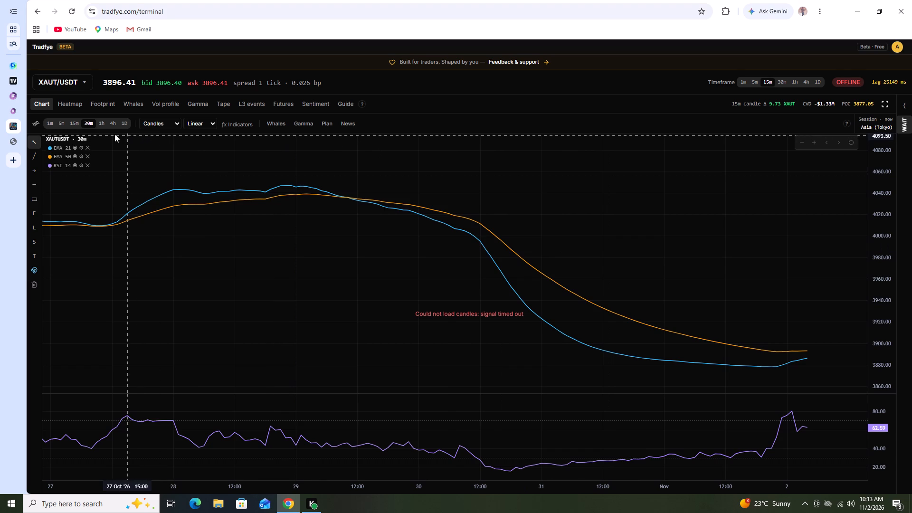
left_click(74, 124)
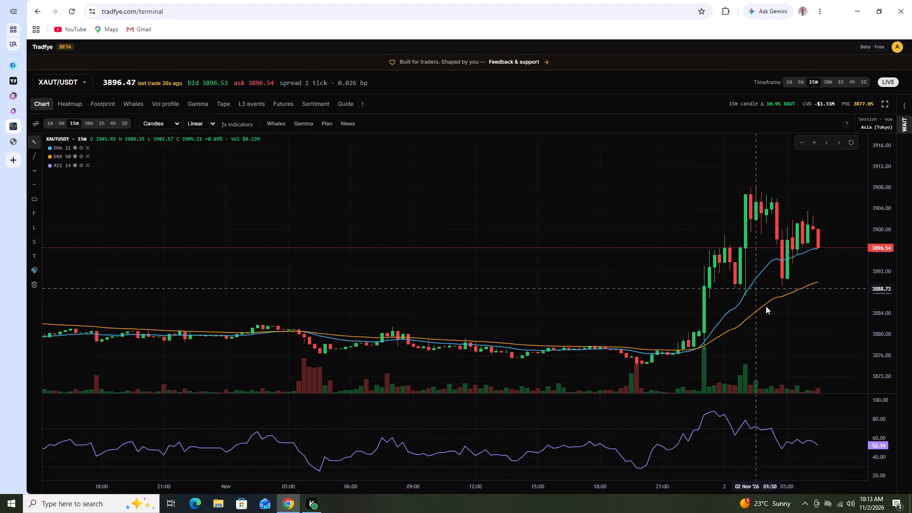
Set both the Tradfye terminal timeframe and the XAUT/USDT chart to 5 minutes and bring the latest swing into view.
left_click(798, 83)
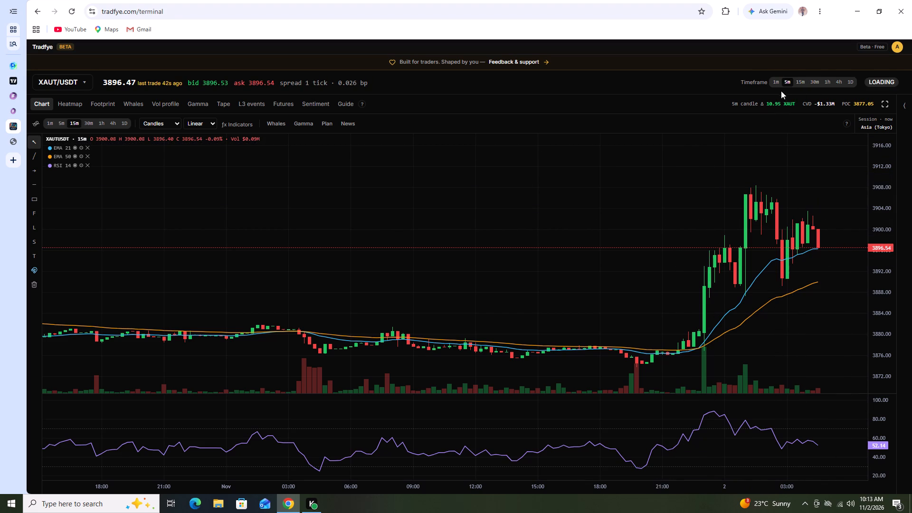
left_click(557, 209)
left_click(57, 123)
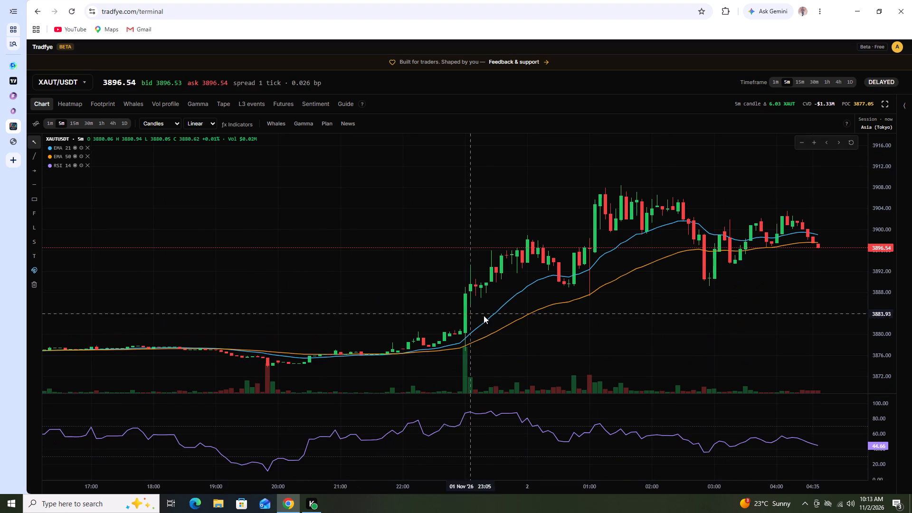
scroll(512, 323, "down", 1)
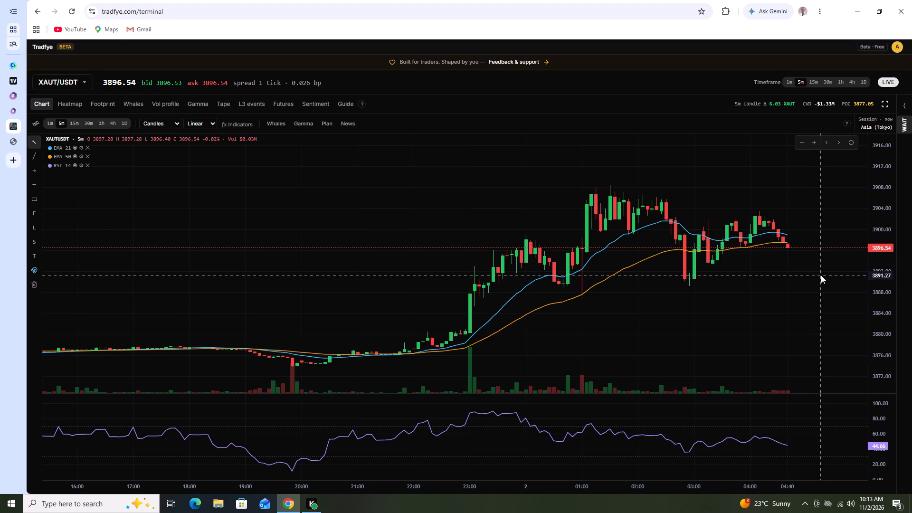
scroll(787, 289, "down", 1)
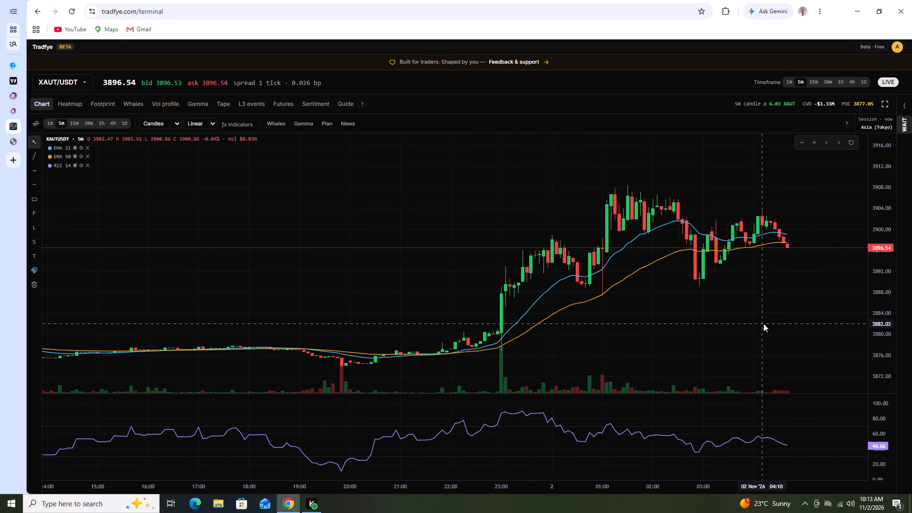
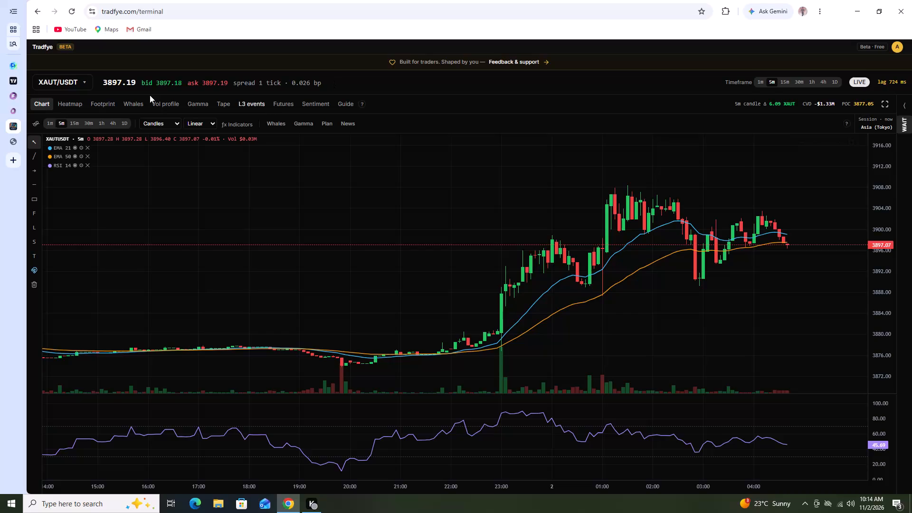
Draw a rising trend line under the 5-minute XAUT/USDT swing lows, from about 3879 at 23:30 to about 3899 beyond the latest candle.
left_click(36, 158)
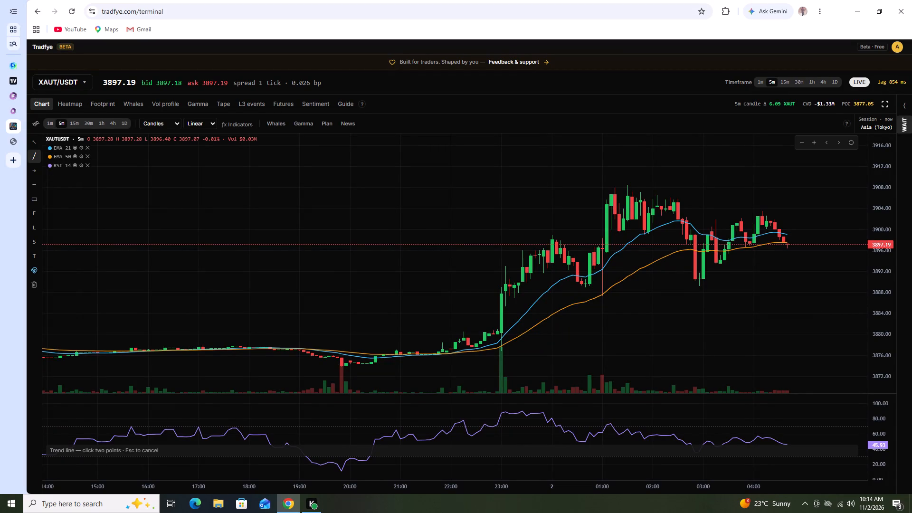
left_click_drag(500, 354, 526, 341)
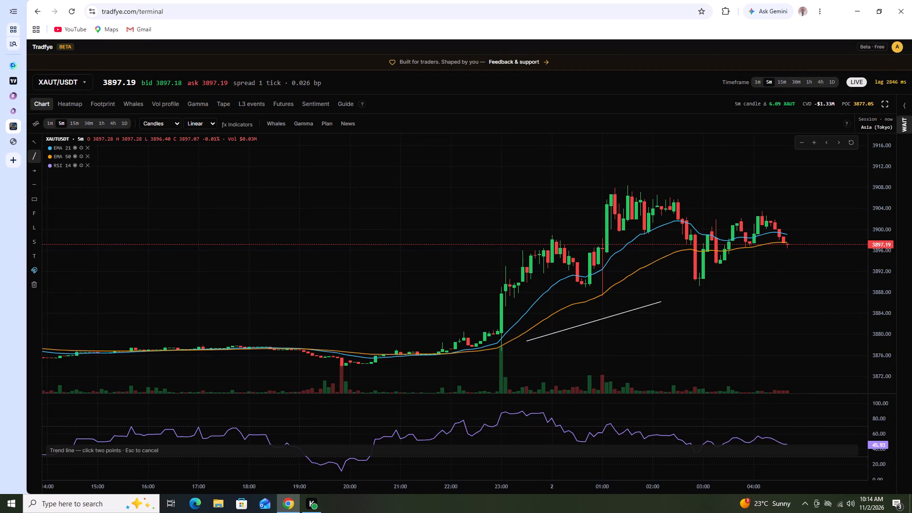
left_click(837, 237)
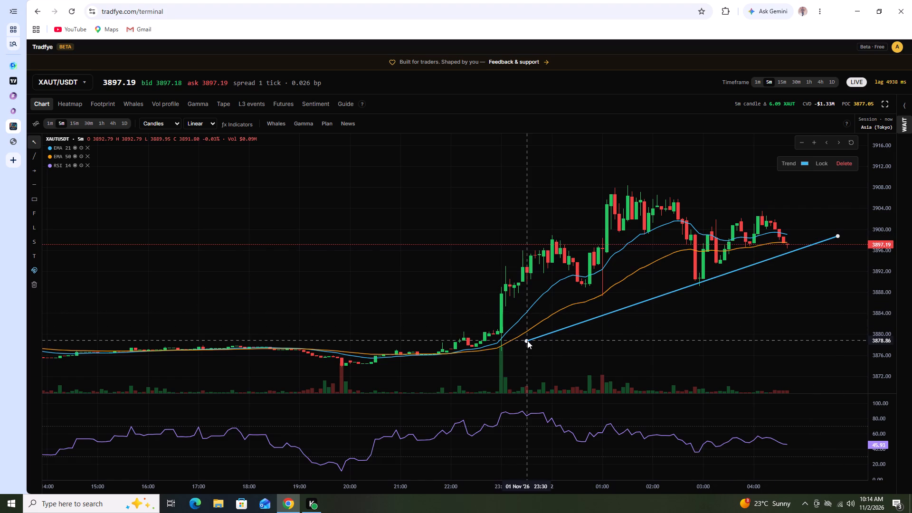
Move the trend line's start back to about 3876 just before the 23:00 breakout candle and extend its far end slightly, to about 3898.
left_click_drag(527, 341, 497, 352)
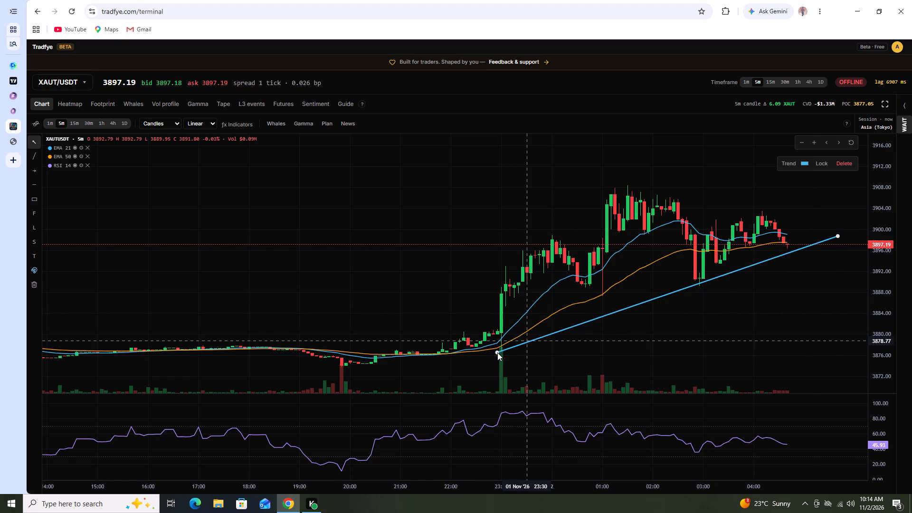
left_click_drag(497, 352, 497, 353)
left_click(427, 274)
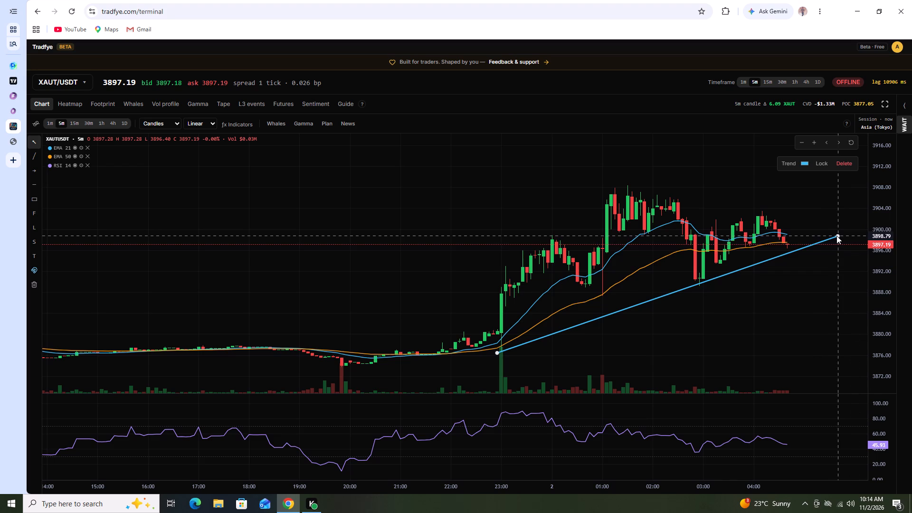
left_click_drag(836, 236, 849, 238)
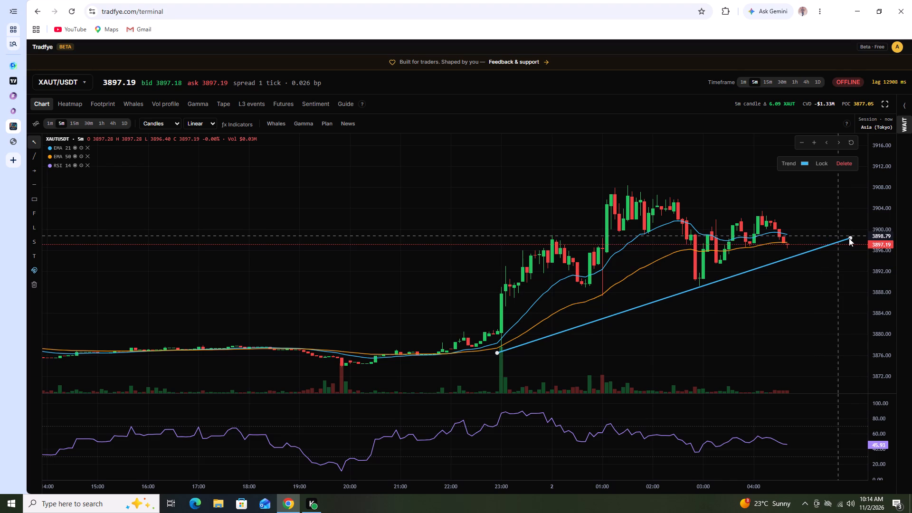
left_click_drag(849, 238, 849, 237)
left_click(849, 237)
right_click(795, 295)
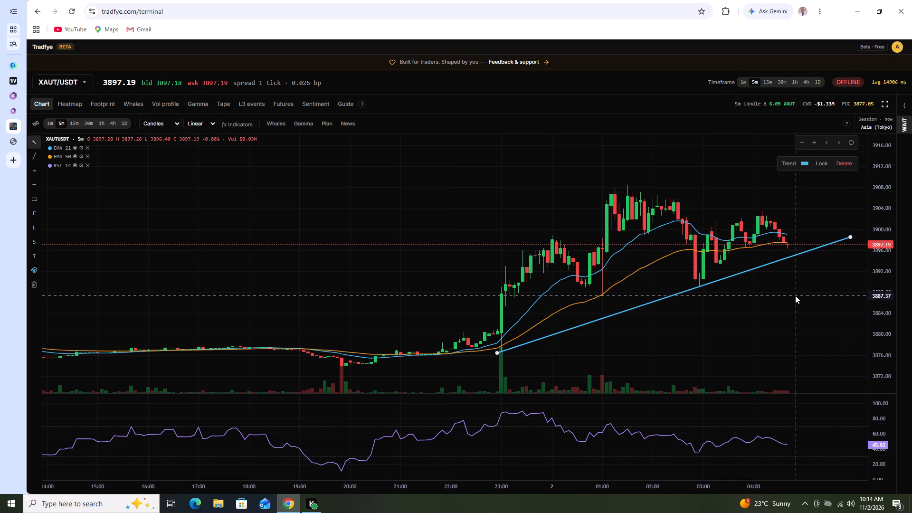
left_click(731, 296)
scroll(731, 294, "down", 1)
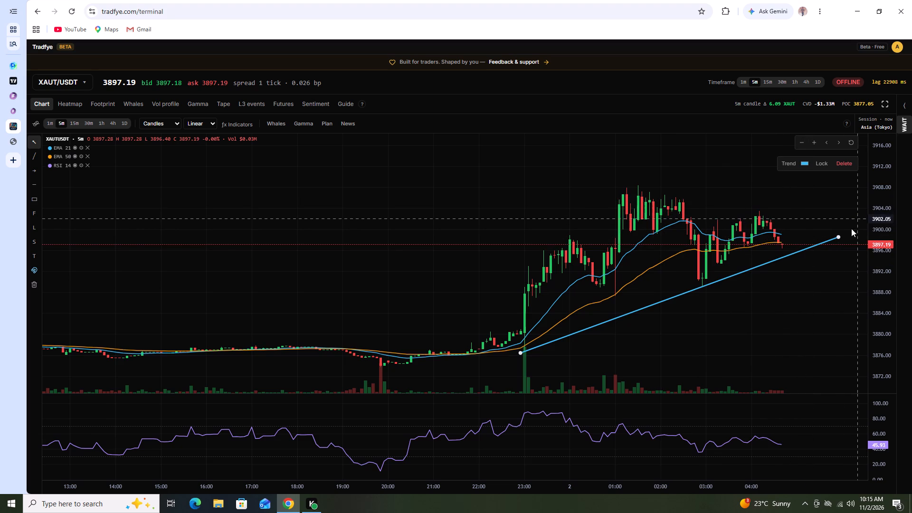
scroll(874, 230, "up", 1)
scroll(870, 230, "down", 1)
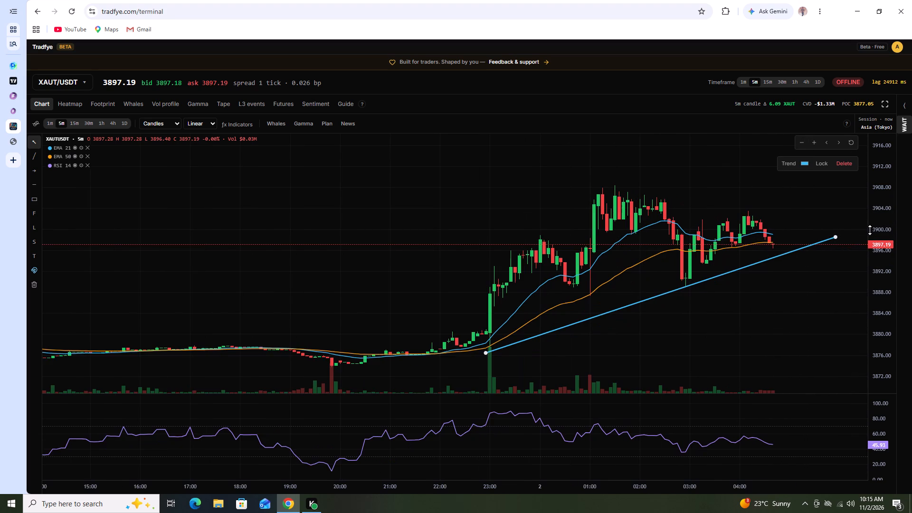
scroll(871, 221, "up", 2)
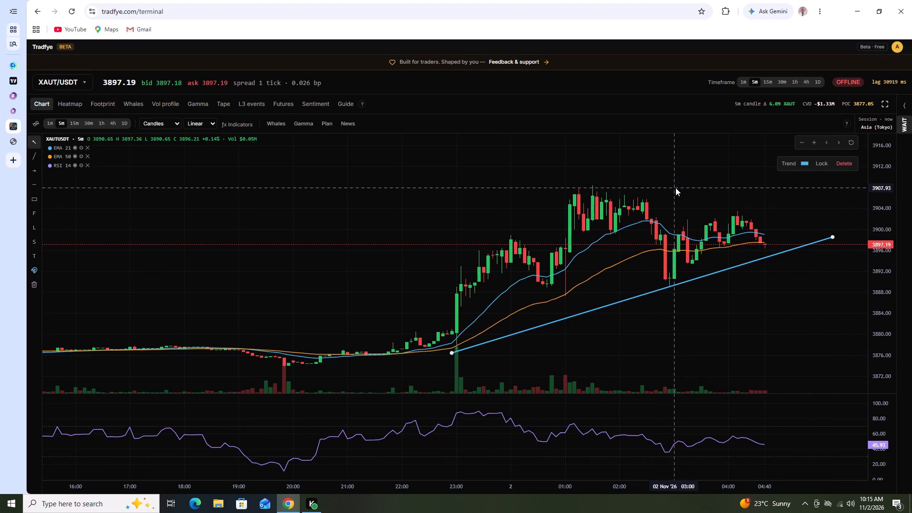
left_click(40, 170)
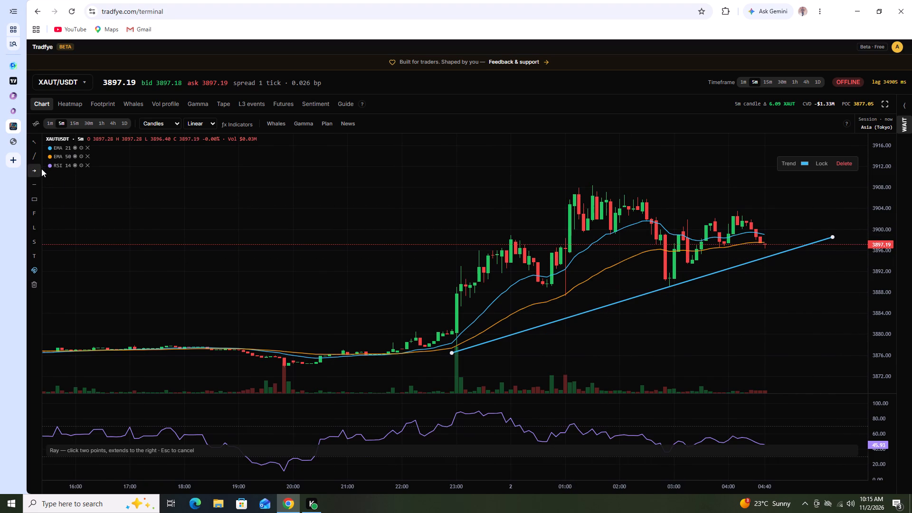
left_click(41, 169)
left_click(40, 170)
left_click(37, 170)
Open the Whales view for XAUT/USDT and review the whale bubbles and zones on the 5-minute chart.
left_click(140, 106)
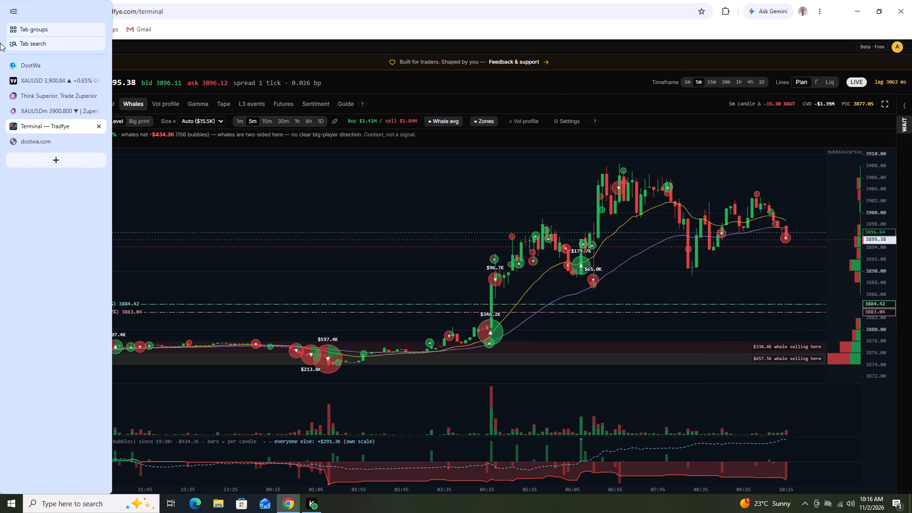
Switch to the TradingView XAUUSD 5-minute chart, inspect the latest candles at the rising trend line, and select that line's upper endpoint.
left_click(65, 81)
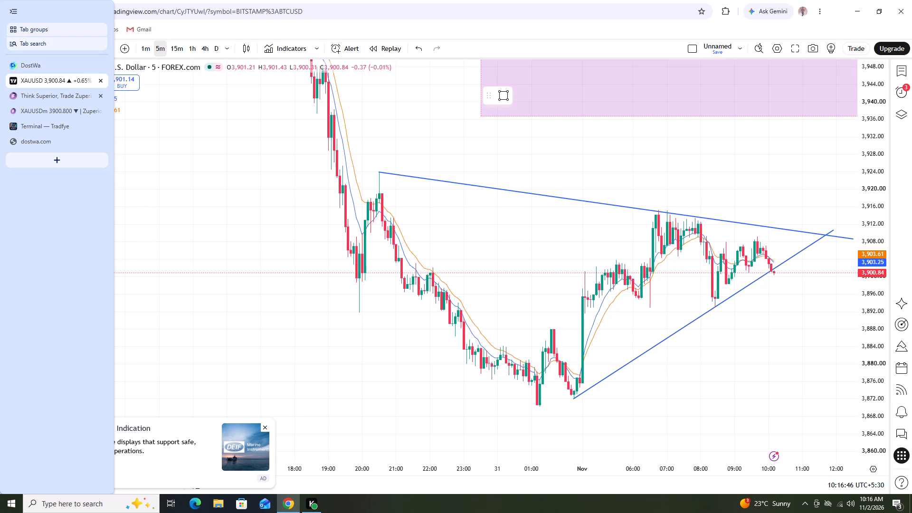
scroll(738, 307, "up", 2)
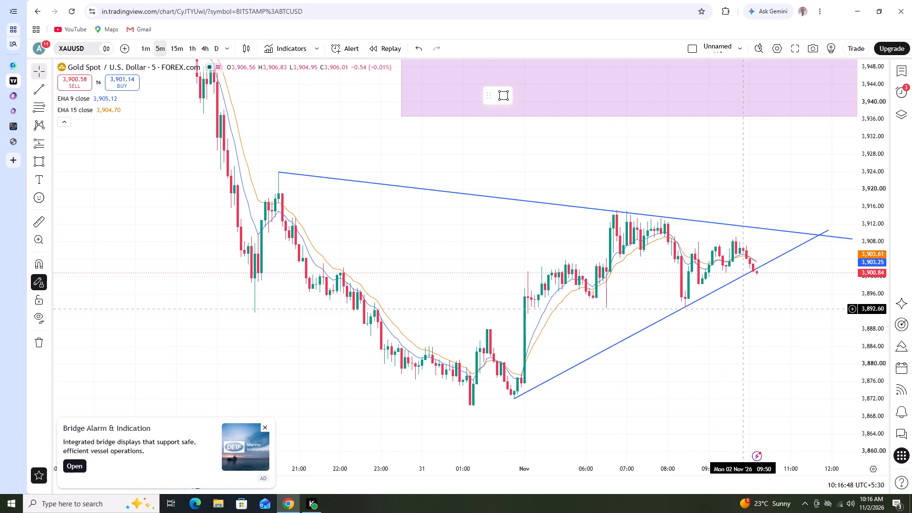
scroll(743, 309, "up", 1)
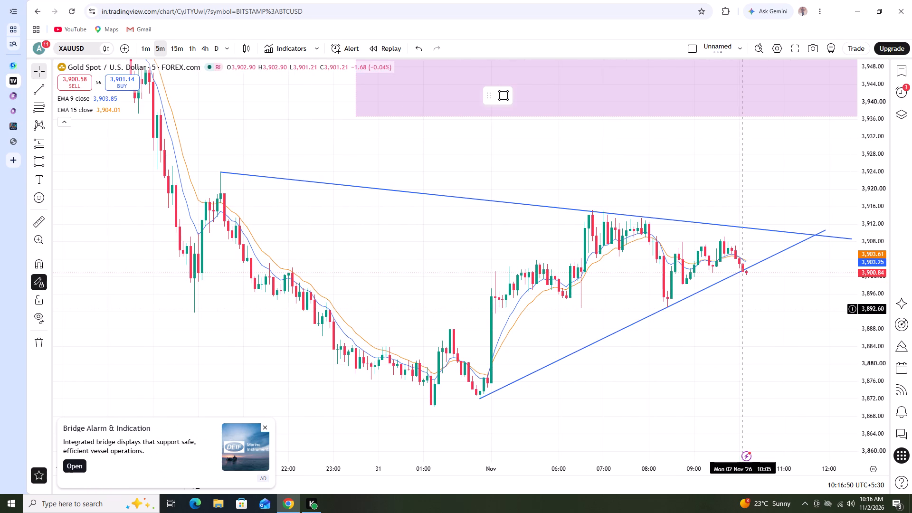
left_click(822, 229)
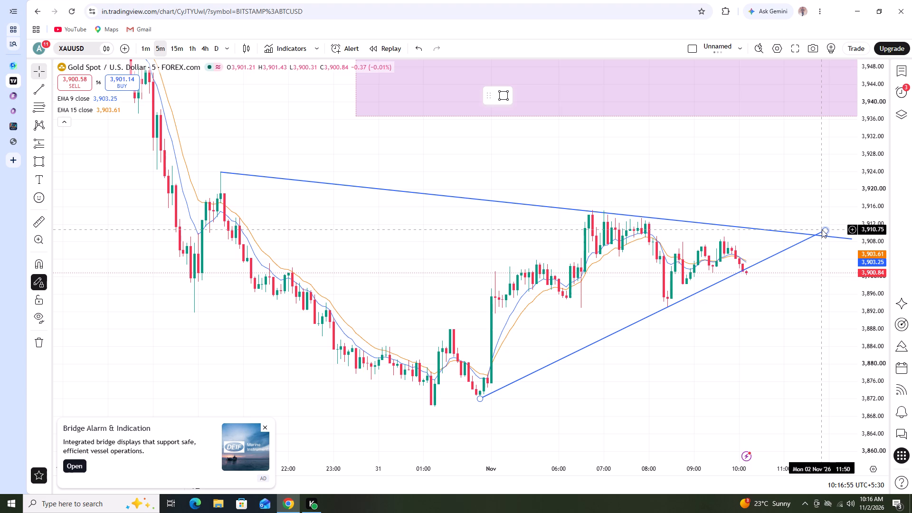